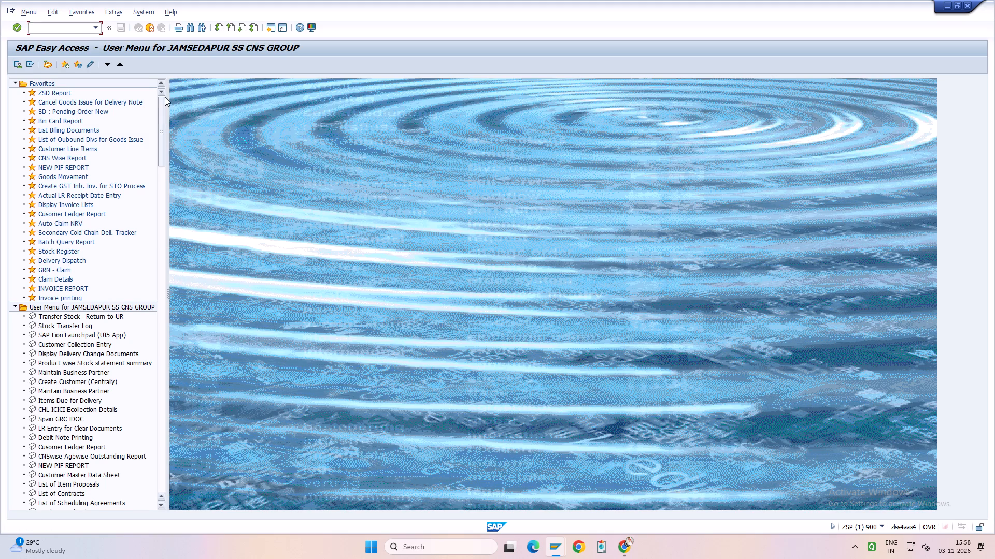
# Open the LR Actual Receipt Date Entry transaction, ZTR6.
pyautogui.press('BackSpace')
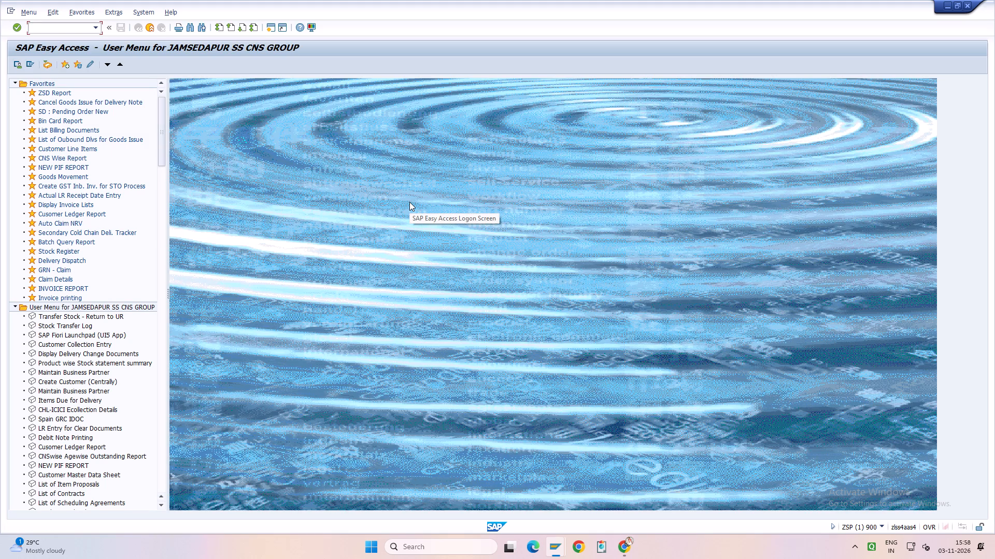
pyautogui.write('/n')
pyautogui.press('BackSpace')
pyautogui.press('BackSpace')
pyautogui.press('/')
pyautogui.write('nztr6')
pyautogui.press('Return')
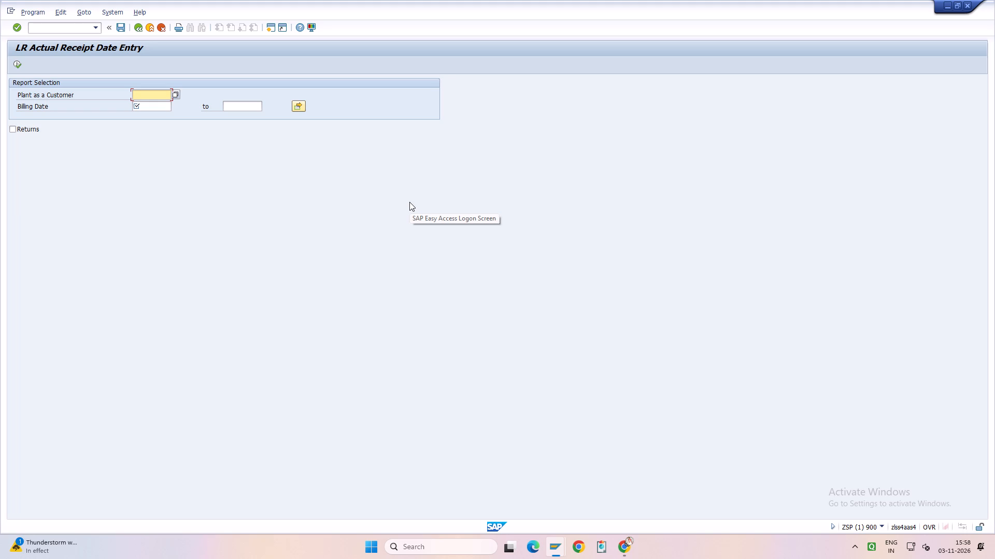
# Run the receipt entry list for plant P0552 with billing dates 01.10.2026 to 31.10.2026.
pyautogui.press('BackSpace')
pyautogui.press('Down')
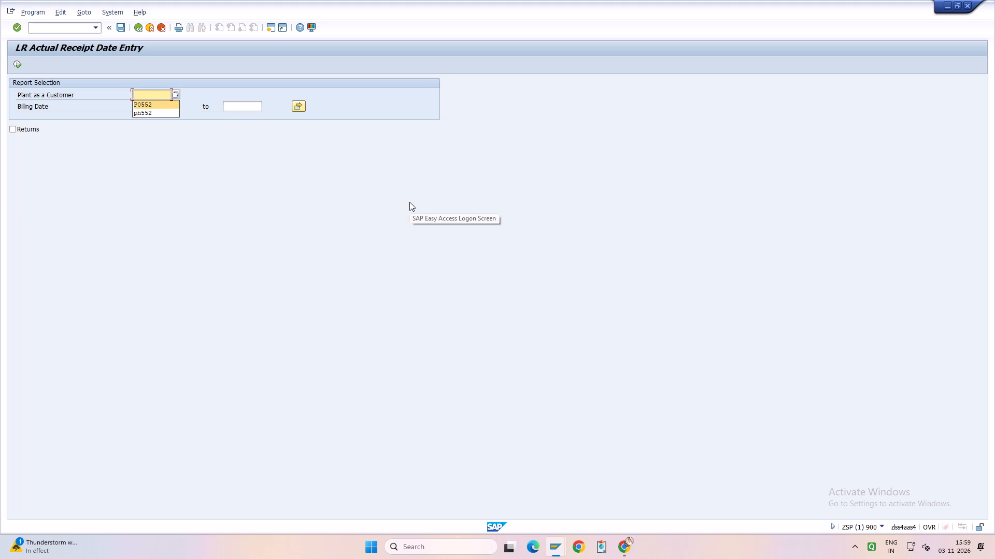
pyautogui.press('Down')
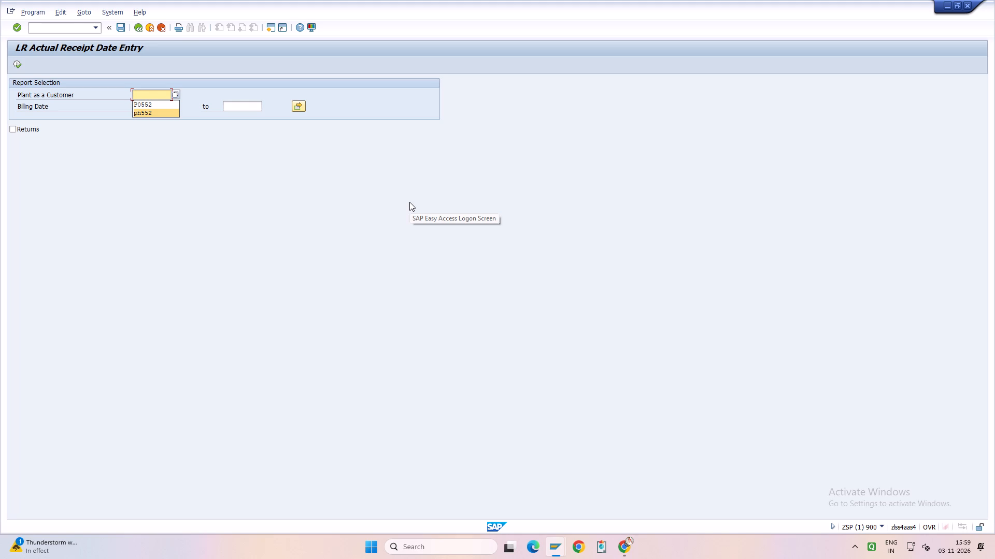
pyautogui.press('Up')
pyautogui.press('Tab')
pyautogui.press('BackSpace')
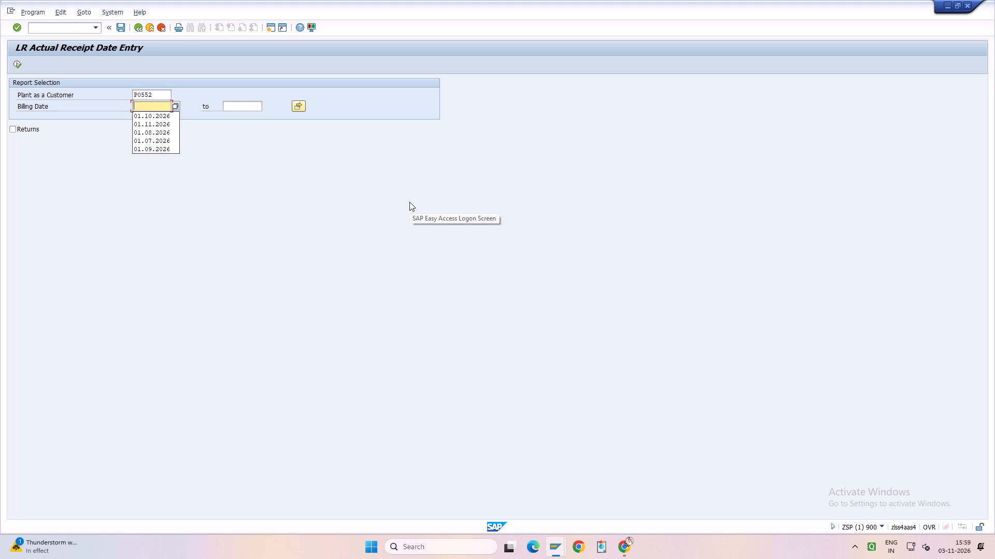
pyautogui.press('Down')
pyautogui.press('Tab')
pyautogui.press('BackSpace')
pyautogui.press('Down')
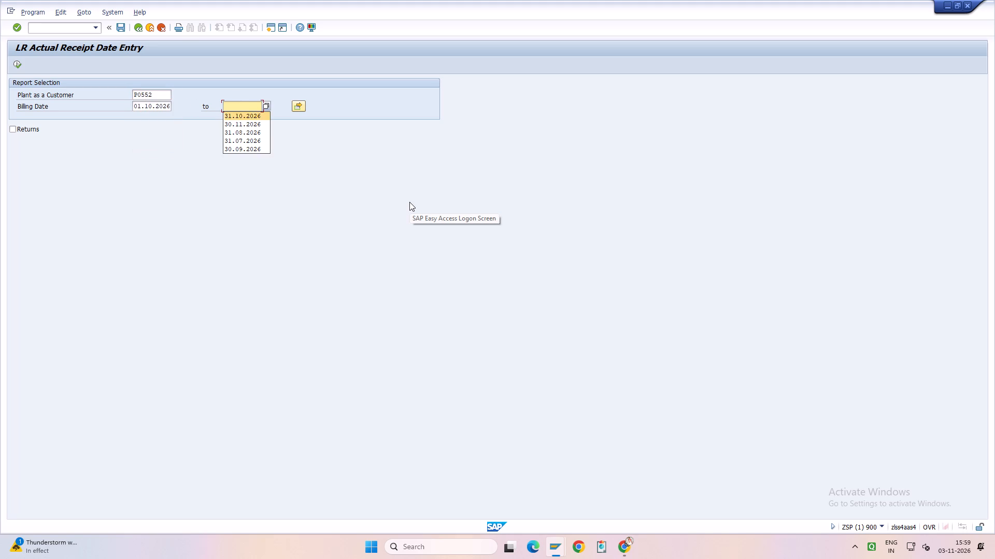
pyautogui.press('Tab')
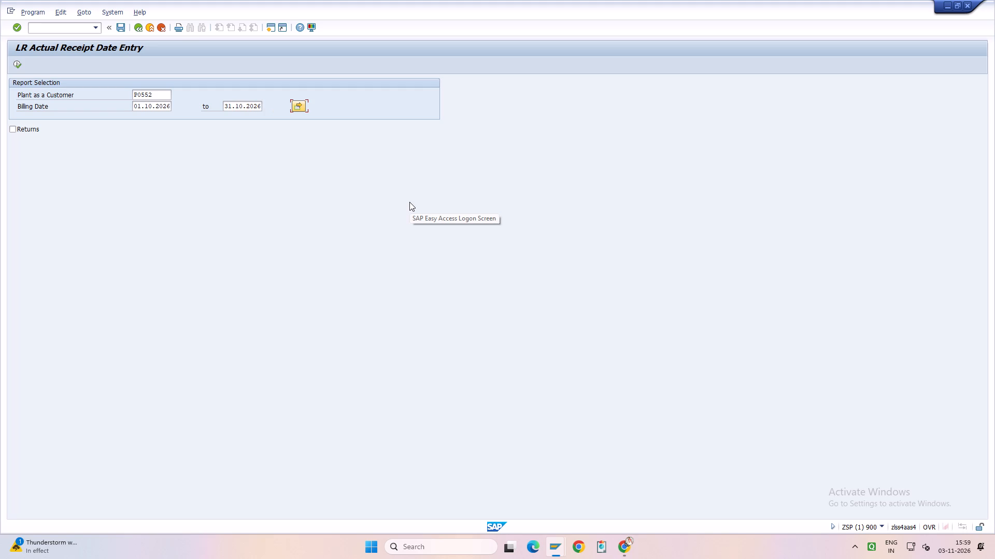
pyautogui.press('F8')
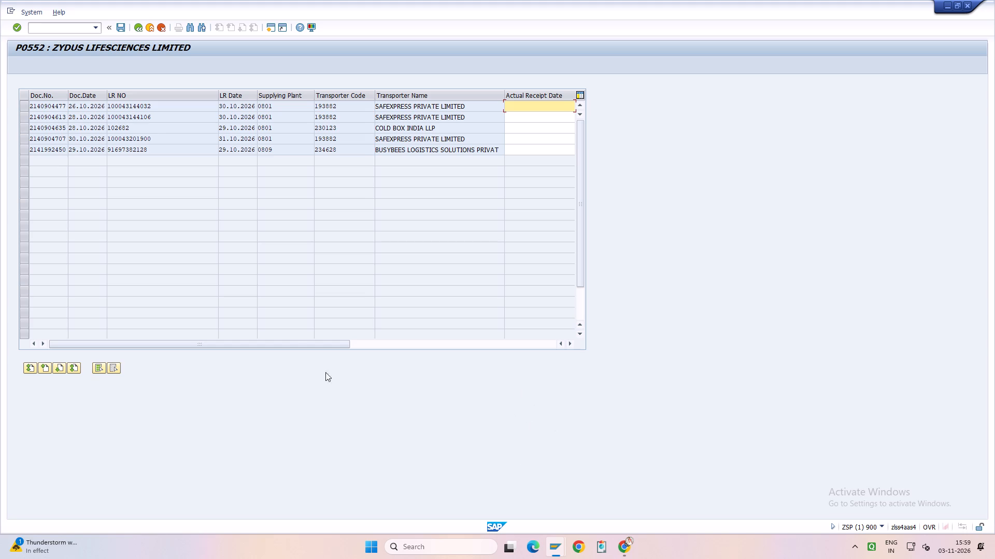
# Record actual receipt date 03.11.2026 and time 03:50:00 for the Cold Box India LR 102682, and save.
pyautogui.moveTo(296, 344); pyautogui.dragTo(177, 362)
pyautogui.click(23, 127)
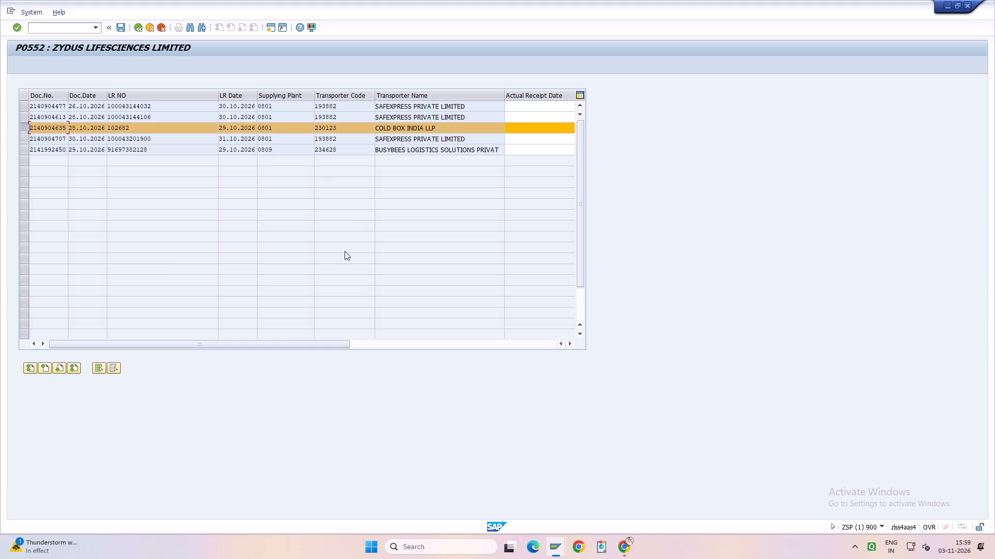
pyautogui.click(531, 130)
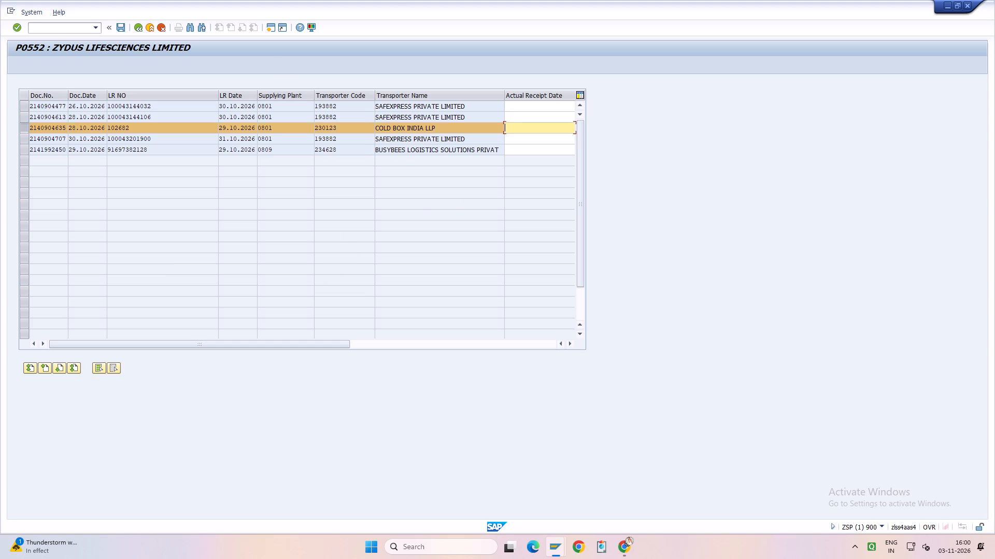
pyautogui.write('03.11.2026')
pyautogui.press('Tab')
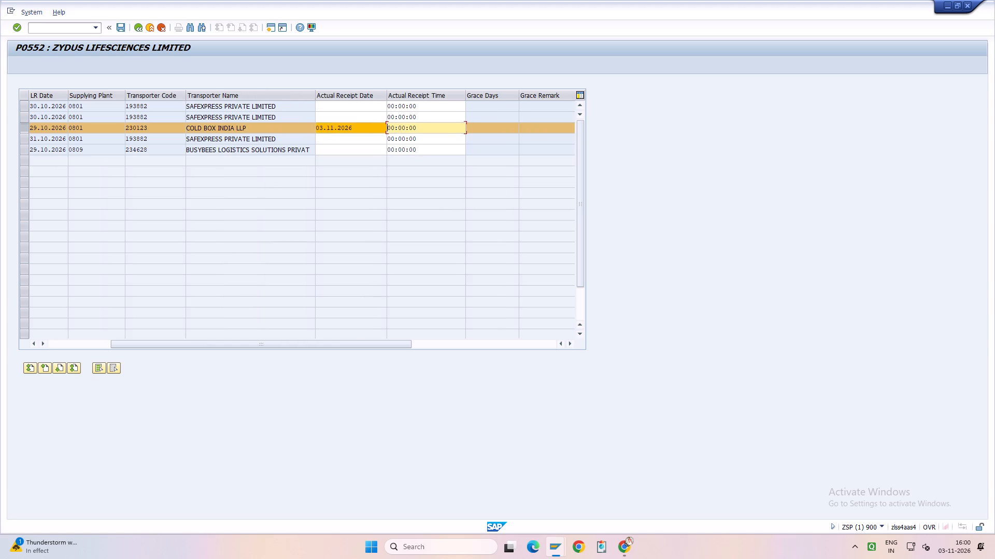
pyautogui.write('03')
pyautogui.press('Right')
pyautogui.write('50')
pyautogui.hotkey('ctrl', 's')
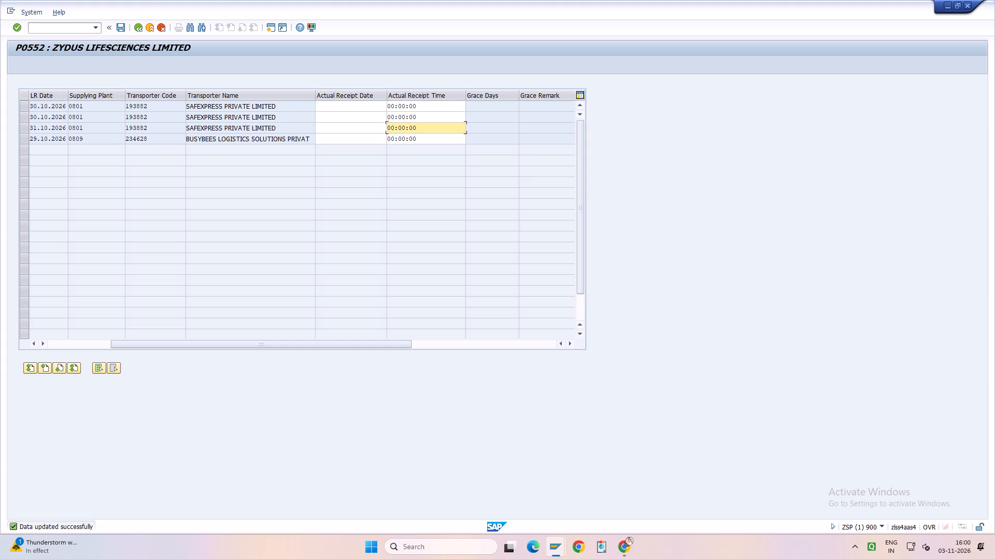
# Return to the selection and run the list for plant PH552 with the same billing dates.
pyautogui.click(137, 27)
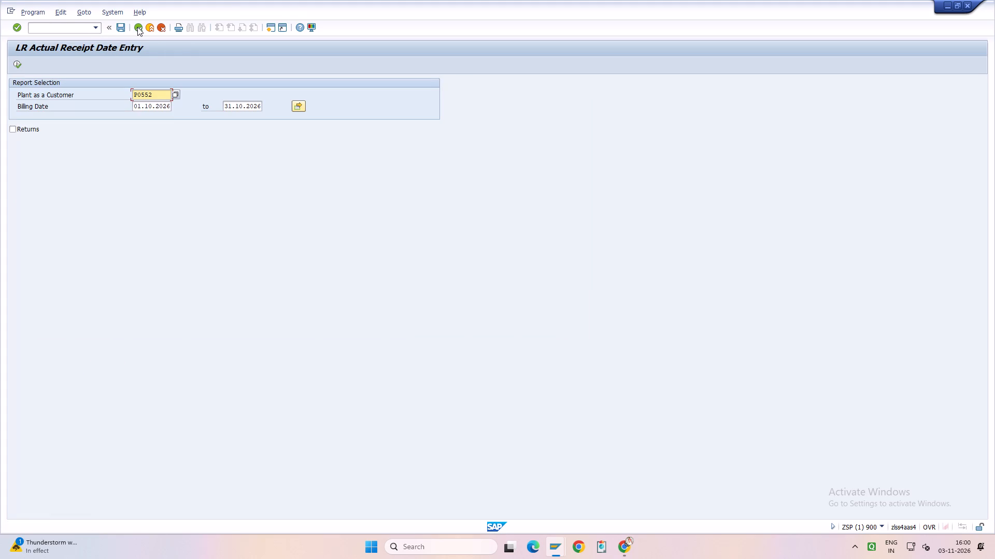
pyautogui.write('ph')
pyautogui.press('F8')
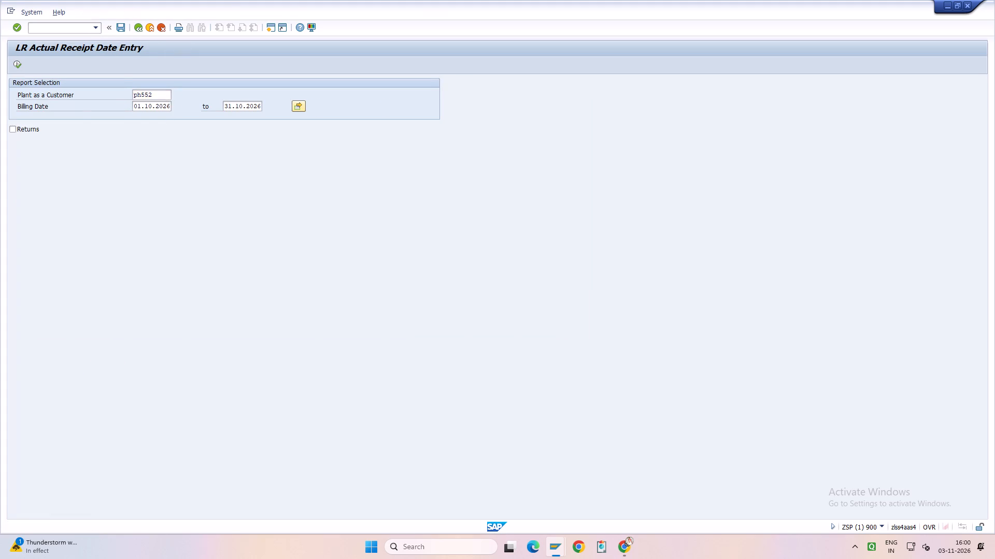
# Record actual receipt date 03.11.2026 and time 03:50:00 for the Cold Box India LR 102674, and save.
pyautogui.moveTo(297, 345); pyautogui.dragTo(190, 352)
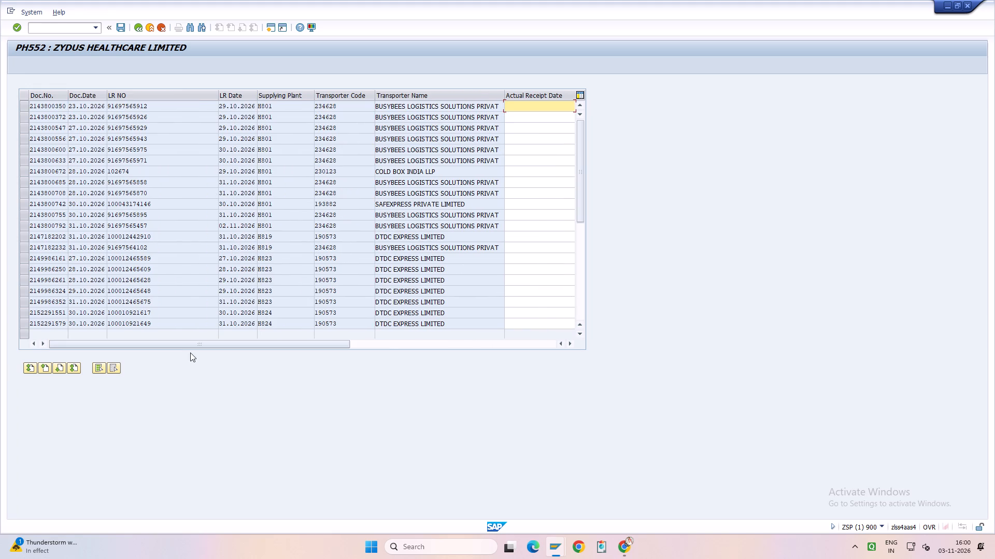
pyautogui.moveTo(228, 346); pyautogui.dragTo(71, 344)
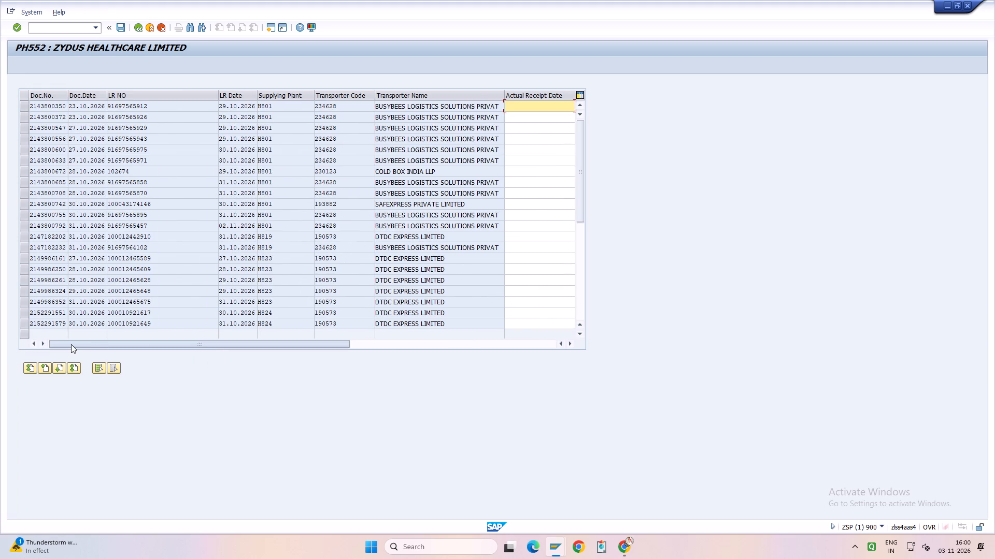
pyautogui.moveTo(71, 344); pyautogui.dragTo(68, 344)
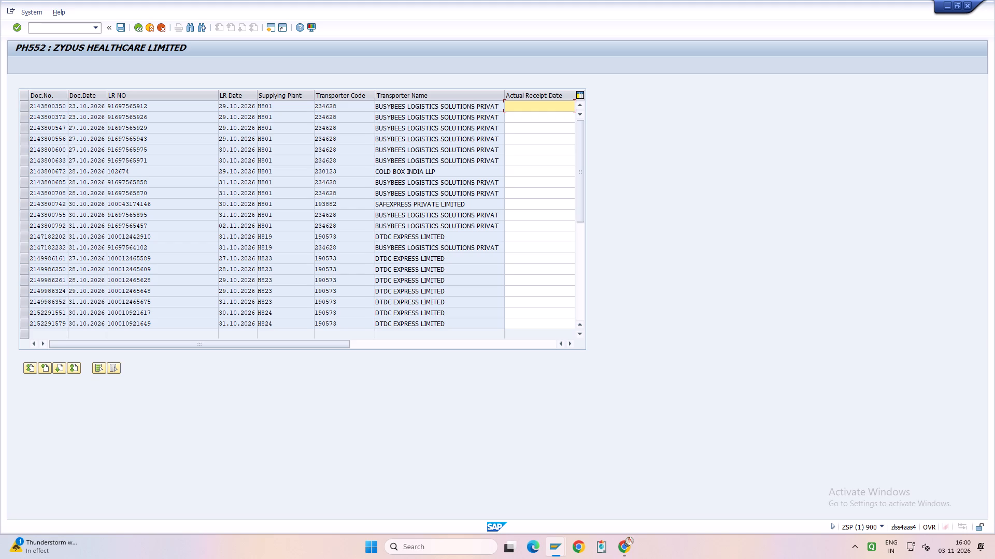
pyautogui.click(26, 171)
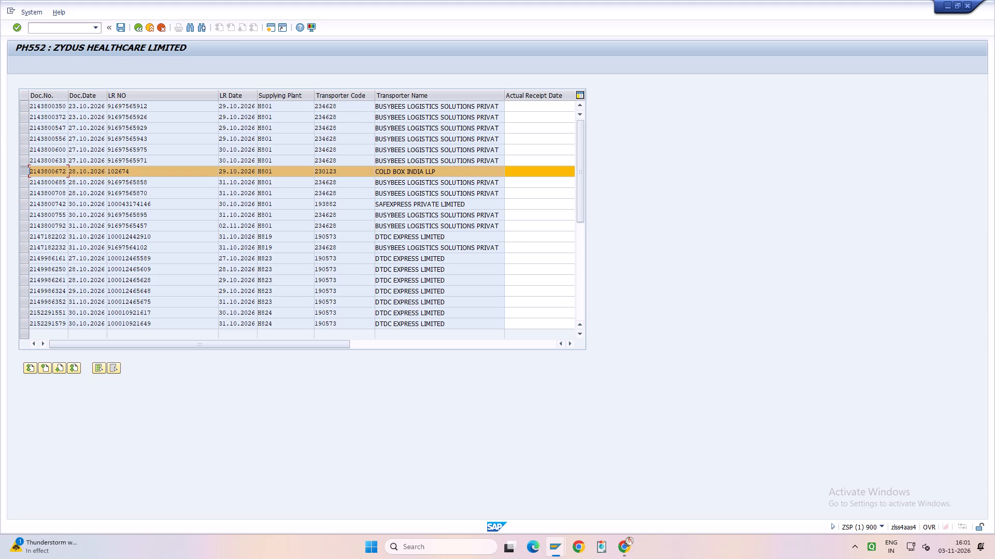
pyautogui.click(549, 171)
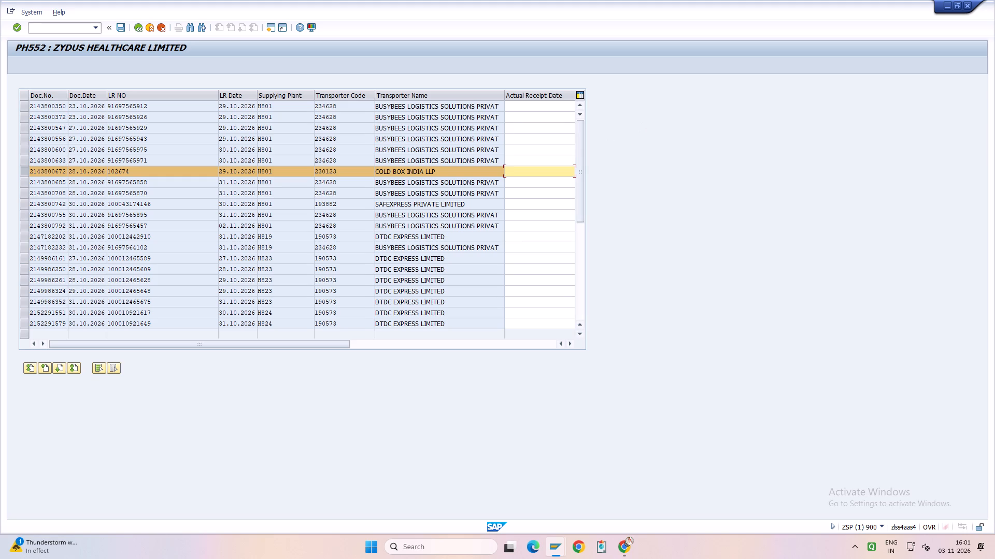
pyautogui.write('03.11.2026')
pyautogui.press('Tab')
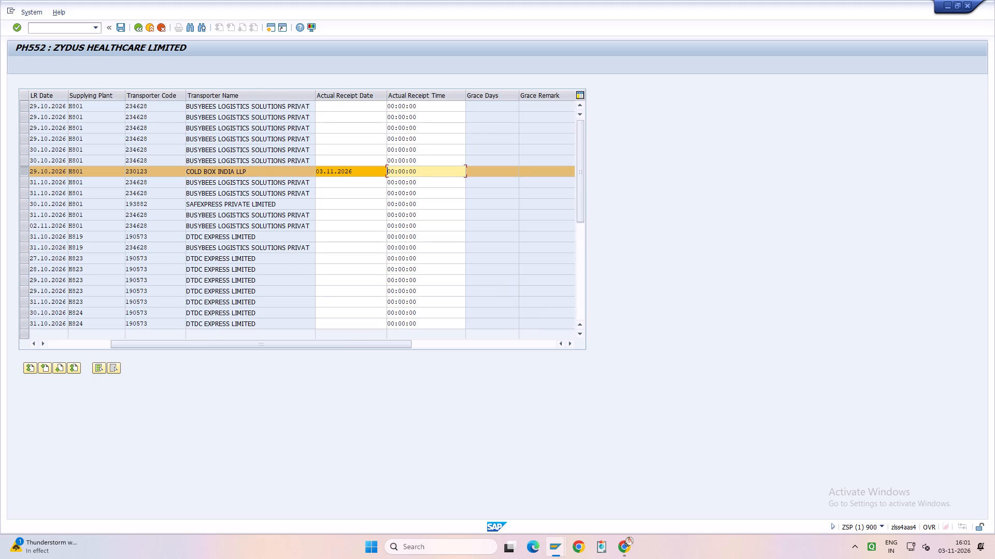
pyautogui.write('03')
pyautogui.press('Right')
pyautogui.write('50')
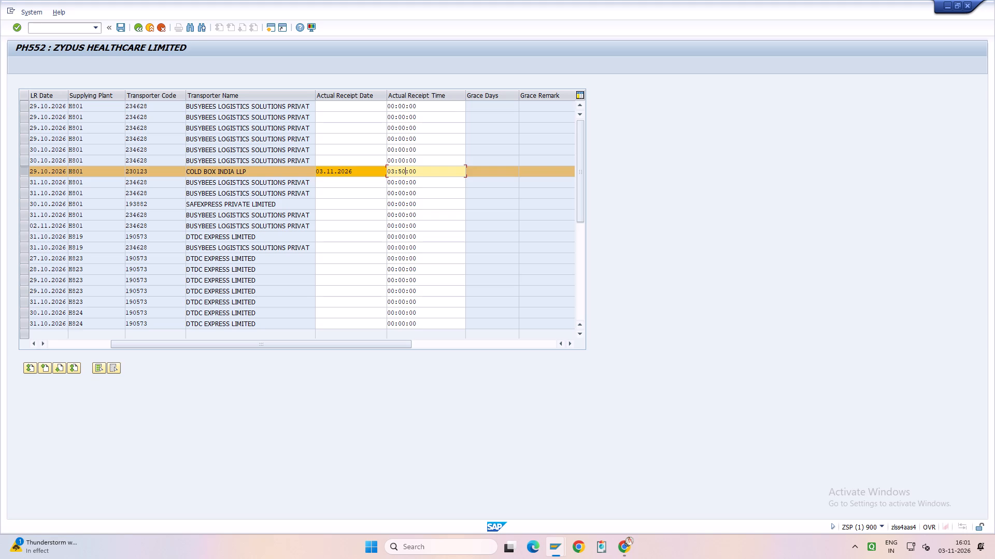
pyautogui.hotkey('ctrl', 's')
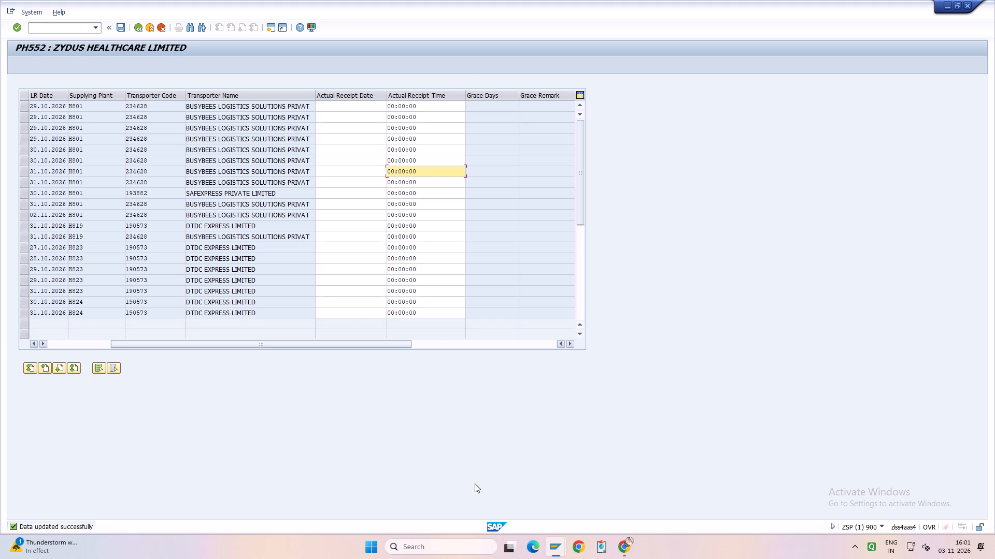
# Open the GST India inbound invoice creation transaction for STO, J_1IG_INV.
pyautogui.click(62, 27)
pyautogui.press('/')
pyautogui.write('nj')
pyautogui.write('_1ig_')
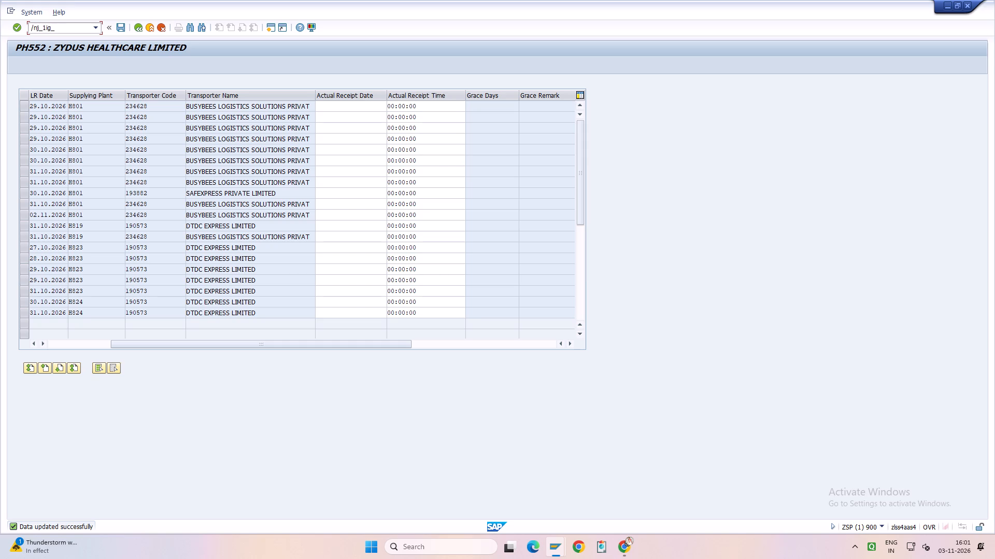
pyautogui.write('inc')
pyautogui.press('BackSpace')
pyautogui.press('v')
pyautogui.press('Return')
# Fill in the organization details with company code 2920, sending plant H801, receiving plant H552 and outbound invoice type ZGST.
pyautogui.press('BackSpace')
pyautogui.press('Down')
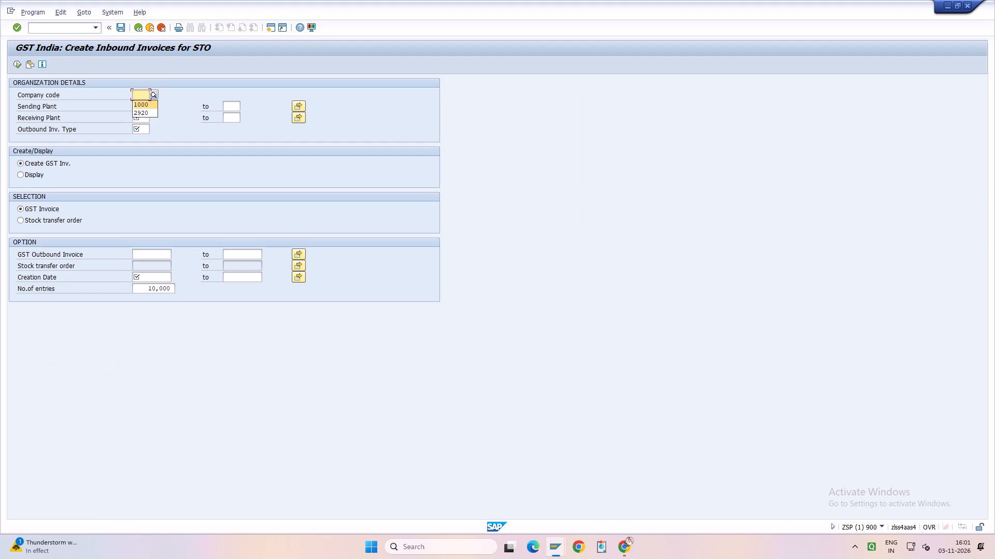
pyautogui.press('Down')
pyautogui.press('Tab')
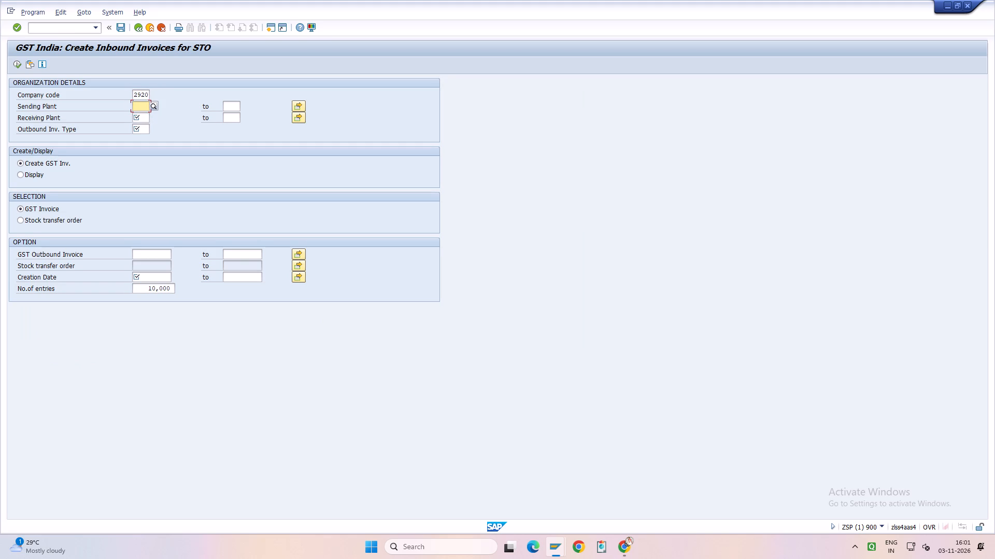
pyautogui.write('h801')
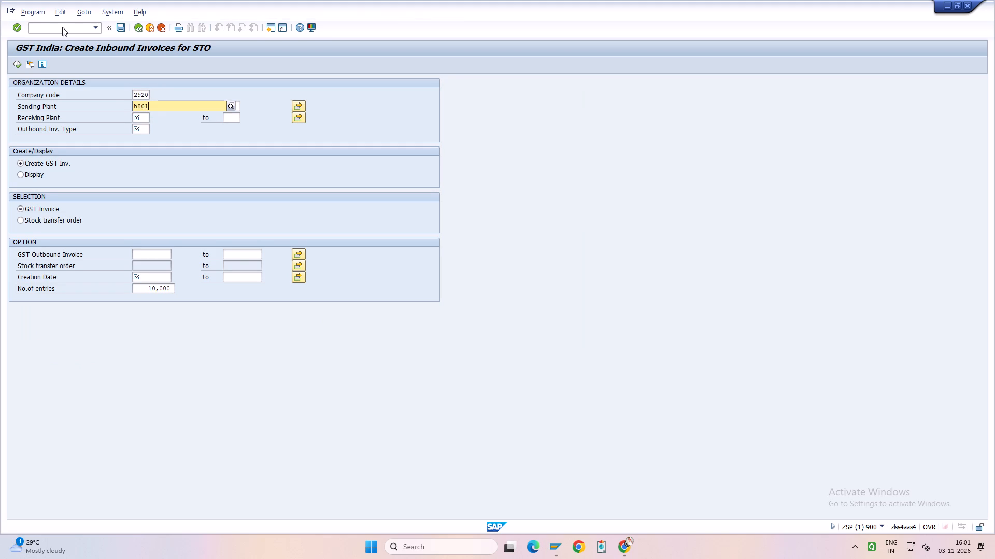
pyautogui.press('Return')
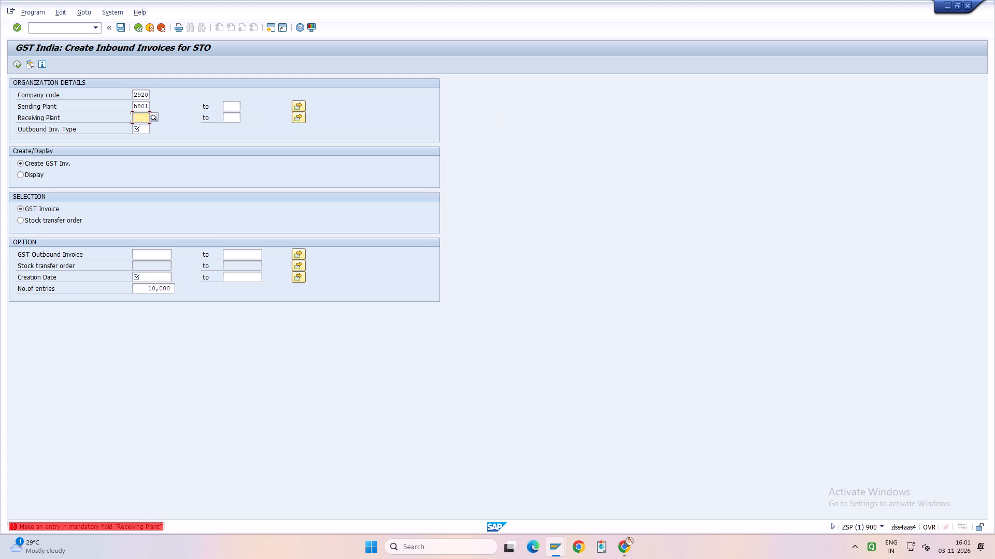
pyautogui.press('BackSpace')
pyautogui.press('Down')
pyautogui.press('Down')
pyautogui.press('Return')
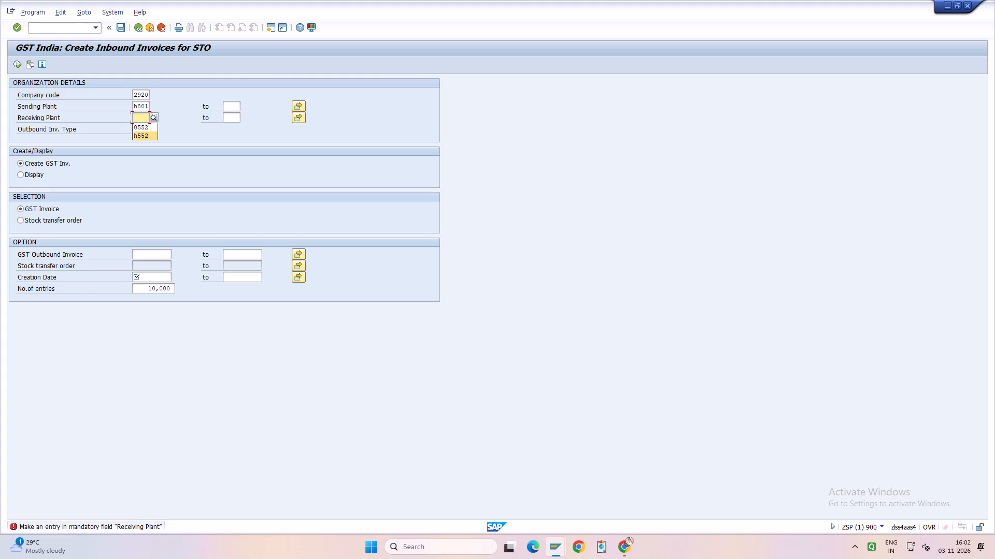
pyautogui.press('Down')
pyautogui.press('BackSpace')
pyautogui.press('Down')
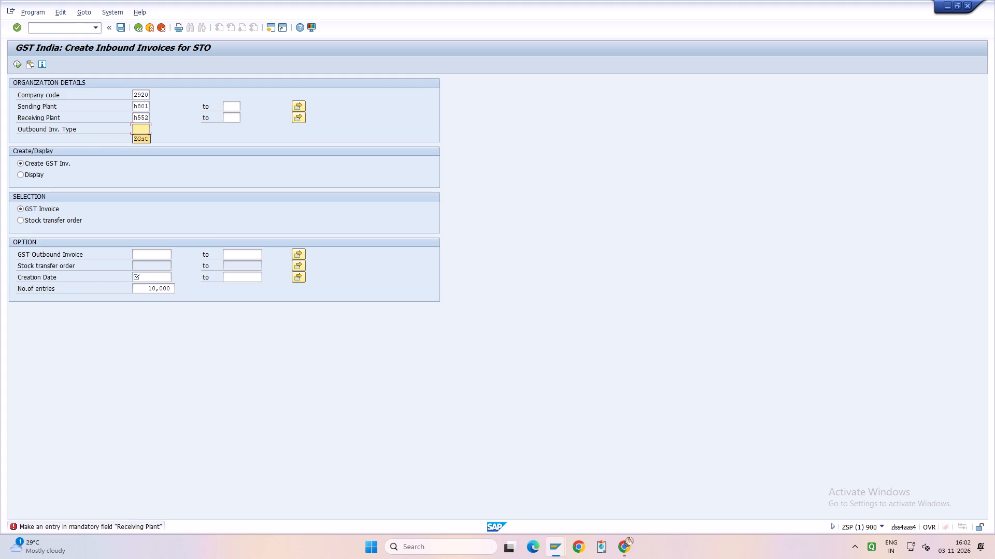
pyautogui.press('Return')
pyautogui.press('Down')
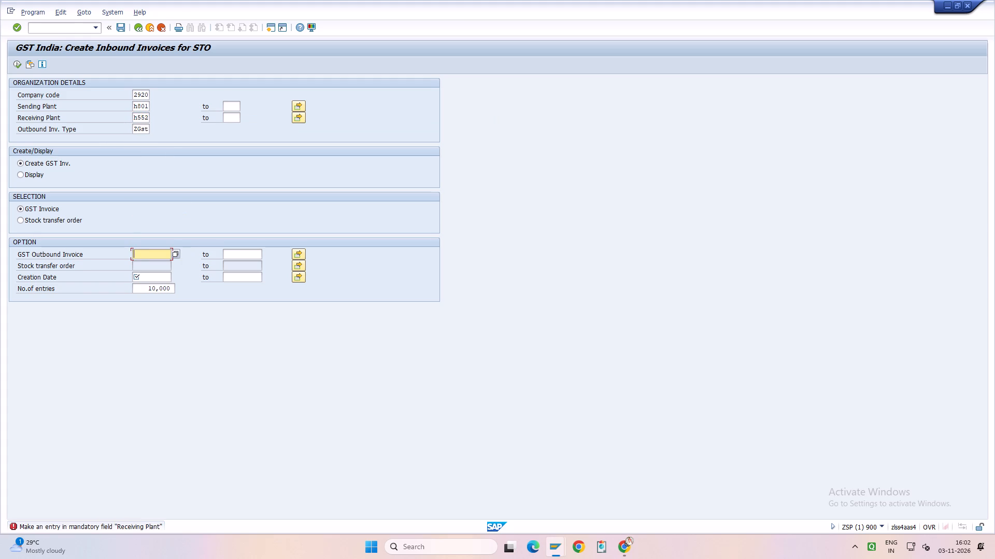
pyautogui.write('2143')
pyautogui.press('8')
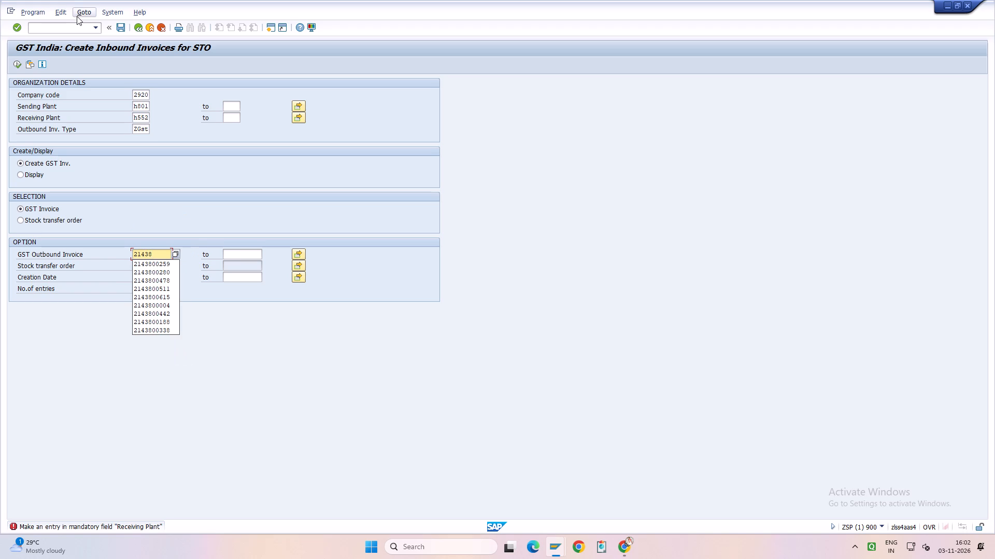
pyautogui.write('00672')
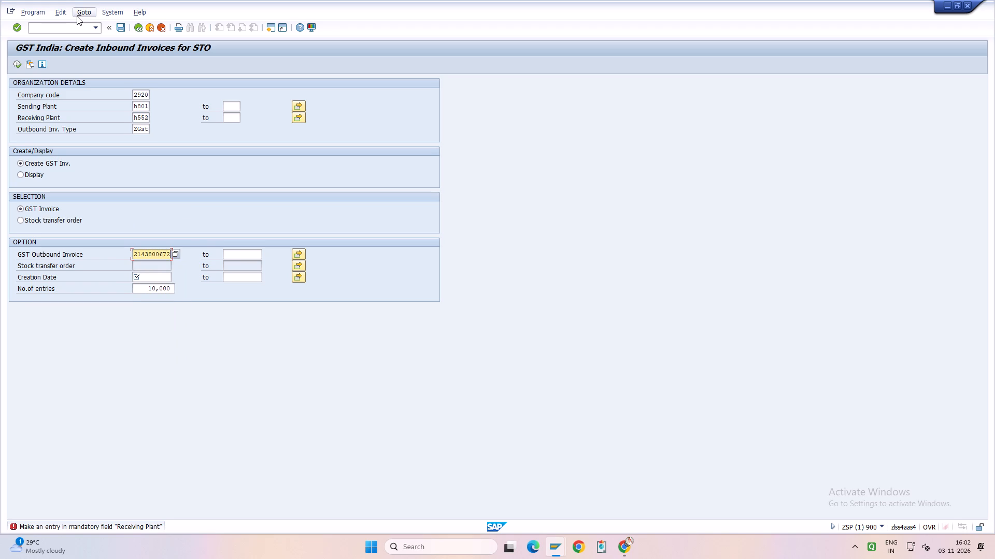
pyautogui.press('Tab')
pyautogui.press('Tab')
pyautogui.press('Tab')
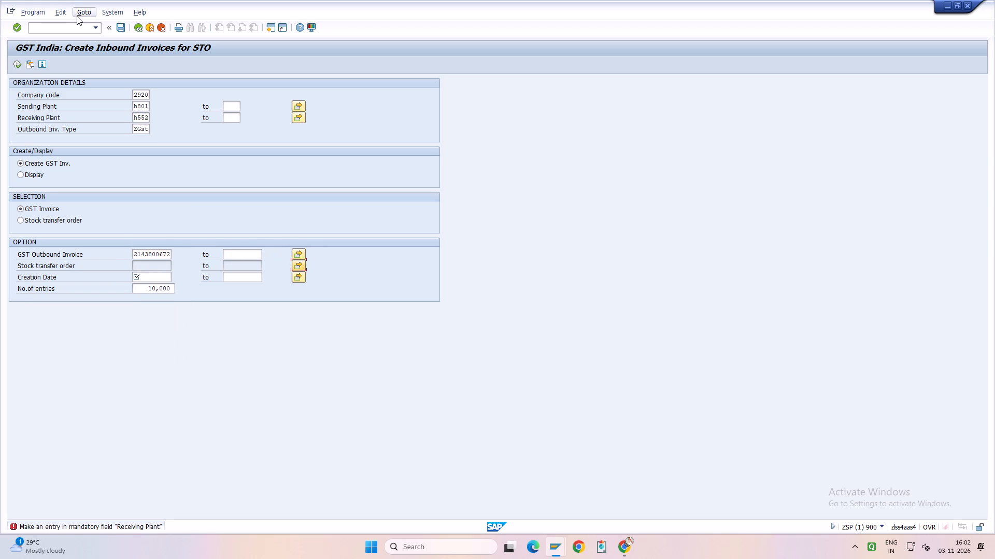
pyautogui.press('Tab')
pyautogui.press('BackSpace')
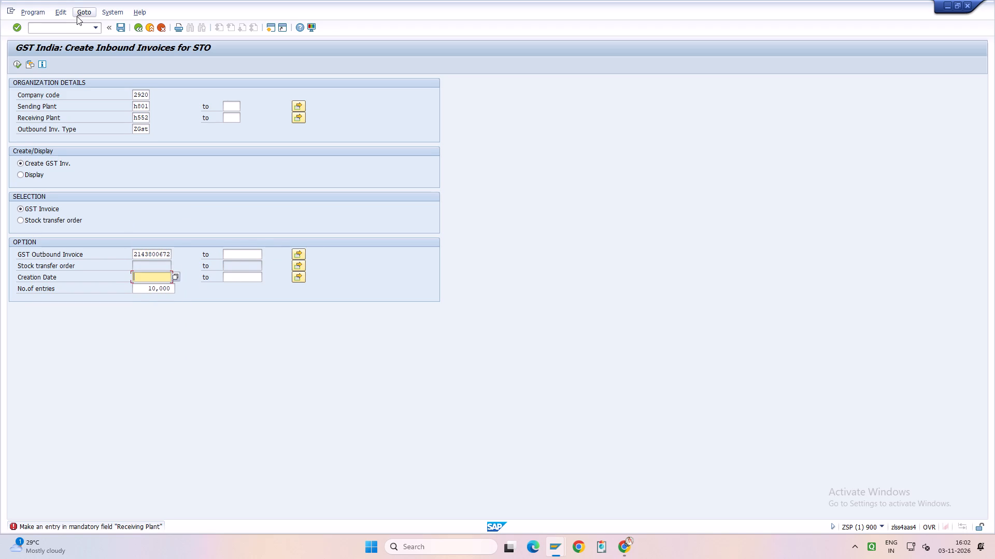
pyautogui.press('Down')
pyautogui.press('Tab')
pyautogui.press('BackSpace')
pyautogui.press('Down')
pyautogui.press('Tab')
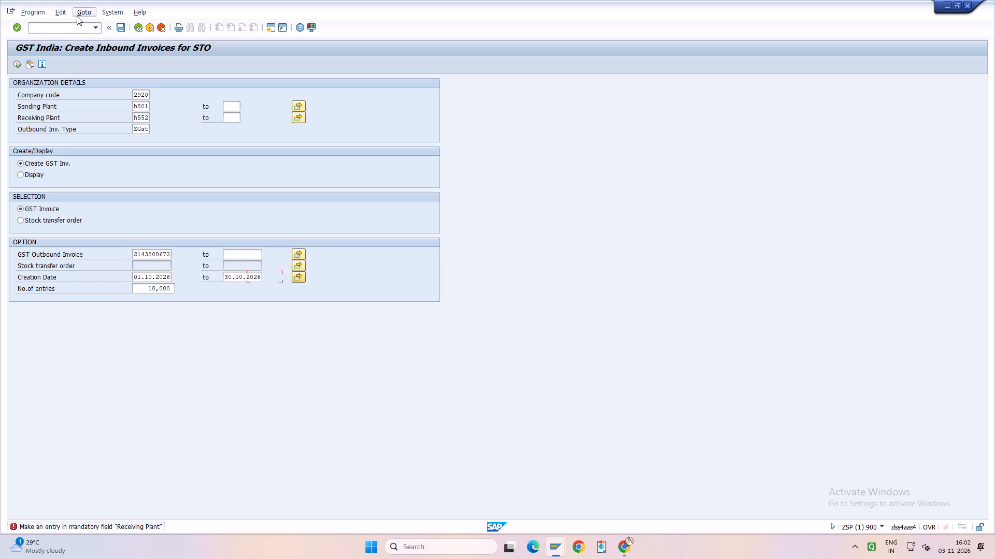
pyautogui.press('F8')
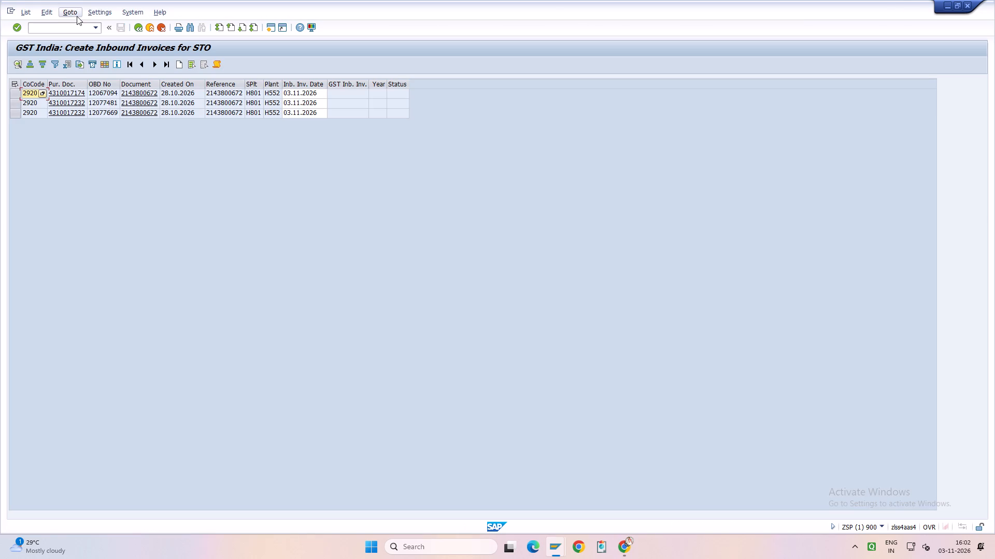
# Create the GST inbound invoice for the row with outbound delivery 12067094.
pyautogui.click(15, 94)
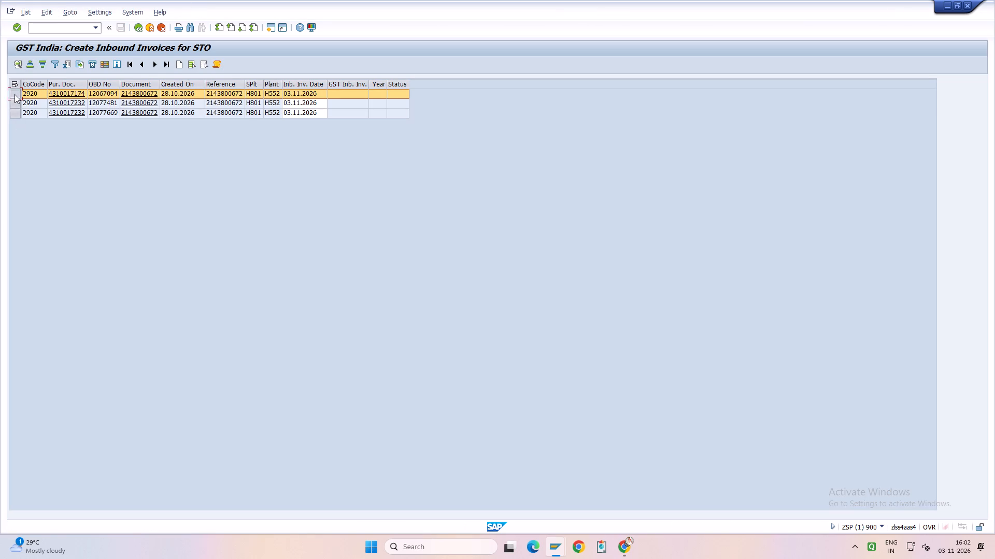
pyautogui.click(180, 64)
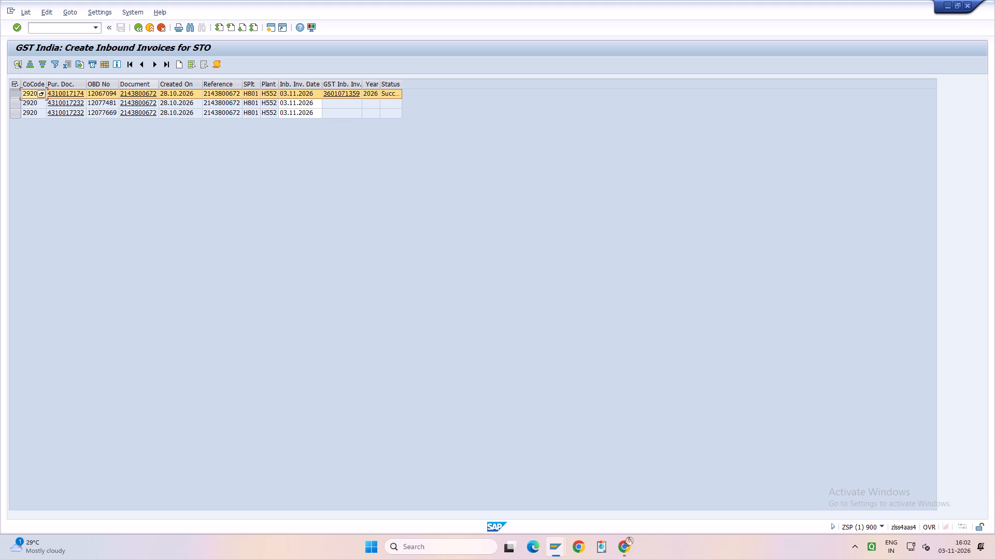
# Copy outbound delivery number 12067094 and open the goods movement transaction MIGO in a new session.
pyautogui.click(97, 94)
pyautogui.hotkey('ctrl', 'c')
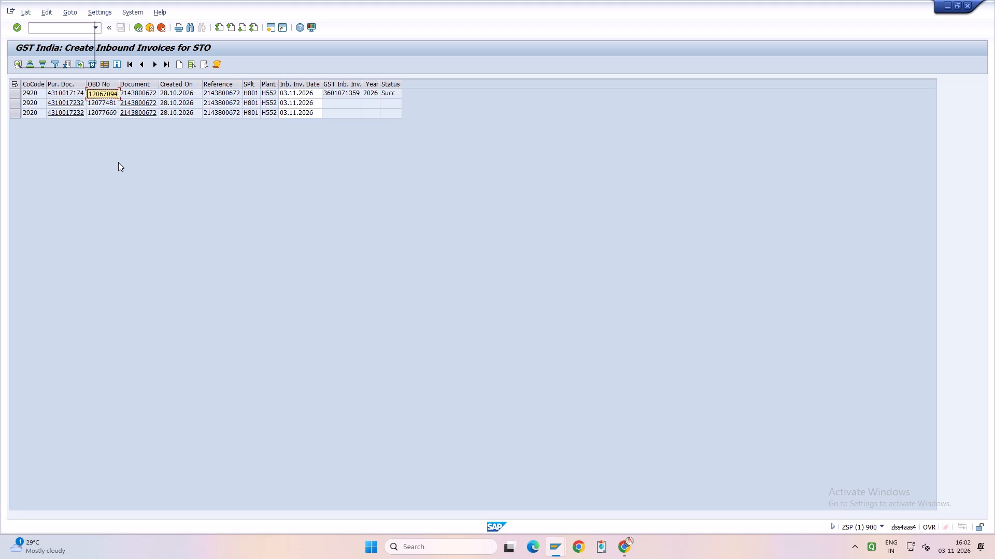
pyautogui.click(226, 196)
pyautogui.click(268, 30)
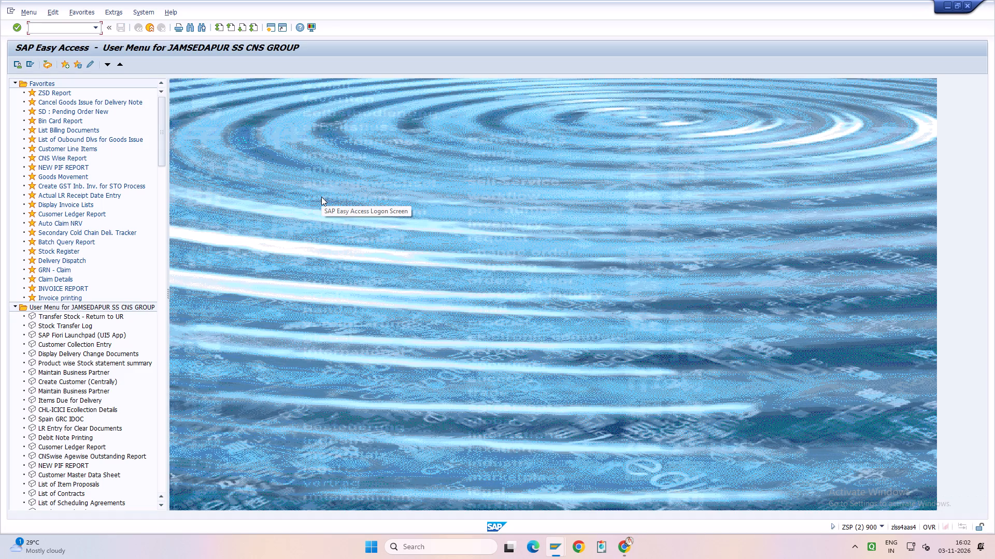
pyautogui.write('/n')
pyautogui.write('migo')
pyautogui.press('Return')
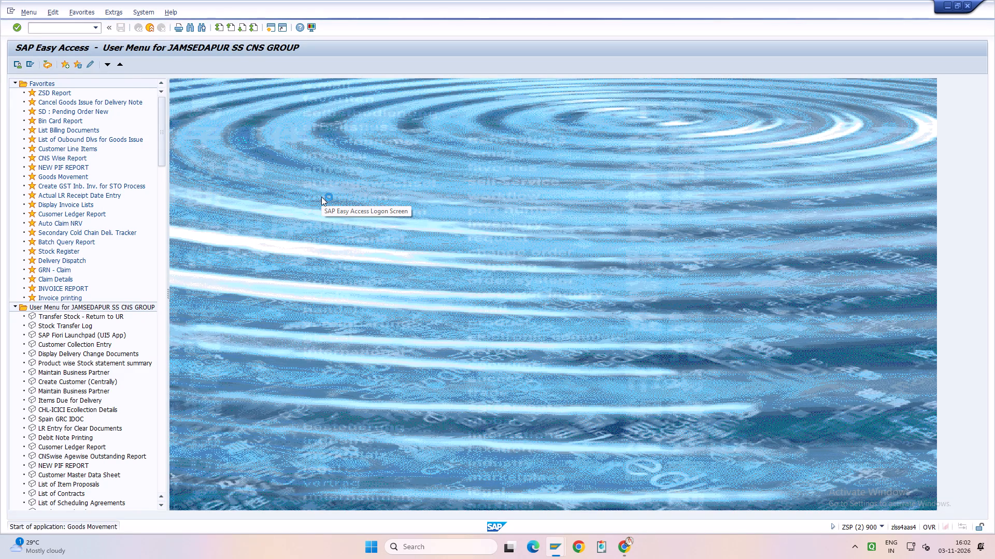
pyautogui.hotkey('ctrl', 'v')
pyautogui.press('Return')
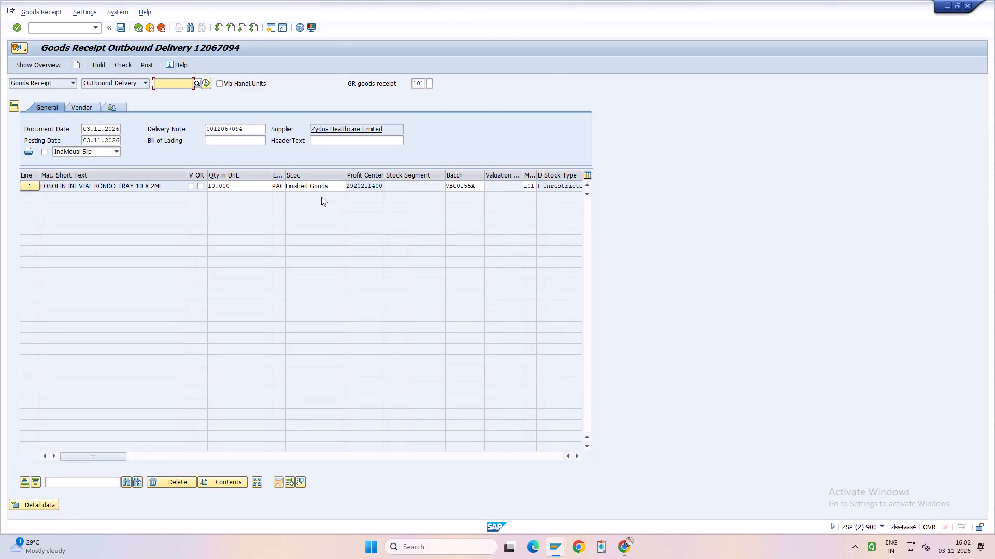
pyautogui.click(201, 187)
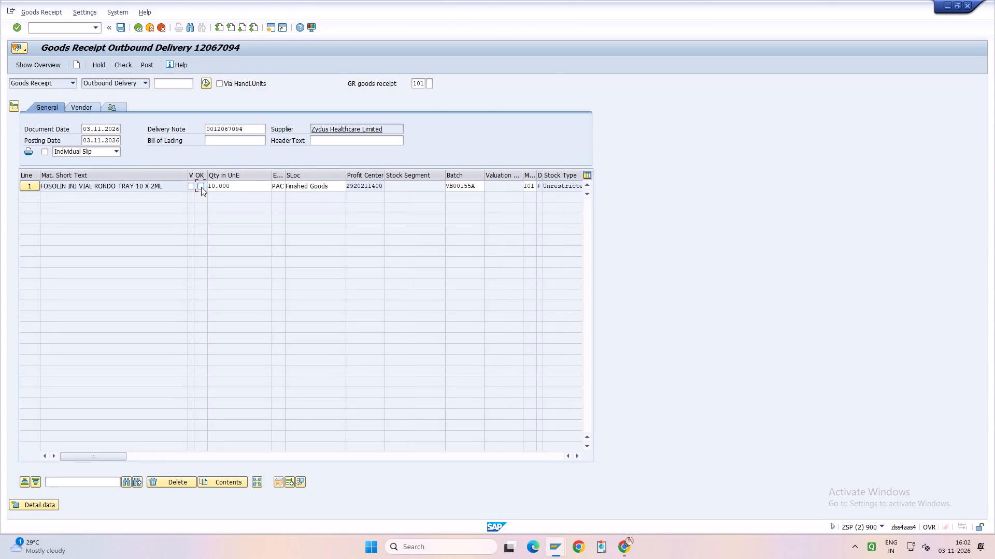
pyautogui.click(230, 138)
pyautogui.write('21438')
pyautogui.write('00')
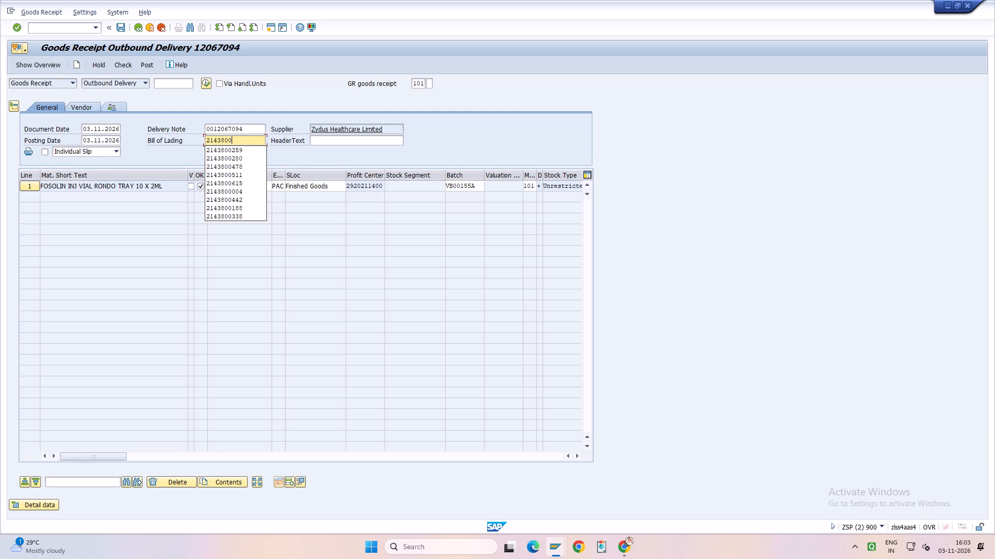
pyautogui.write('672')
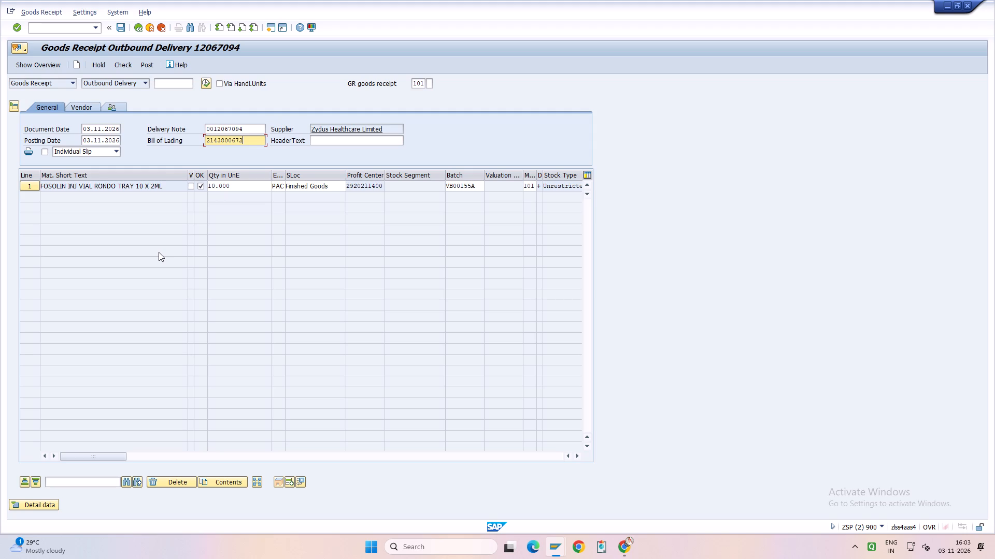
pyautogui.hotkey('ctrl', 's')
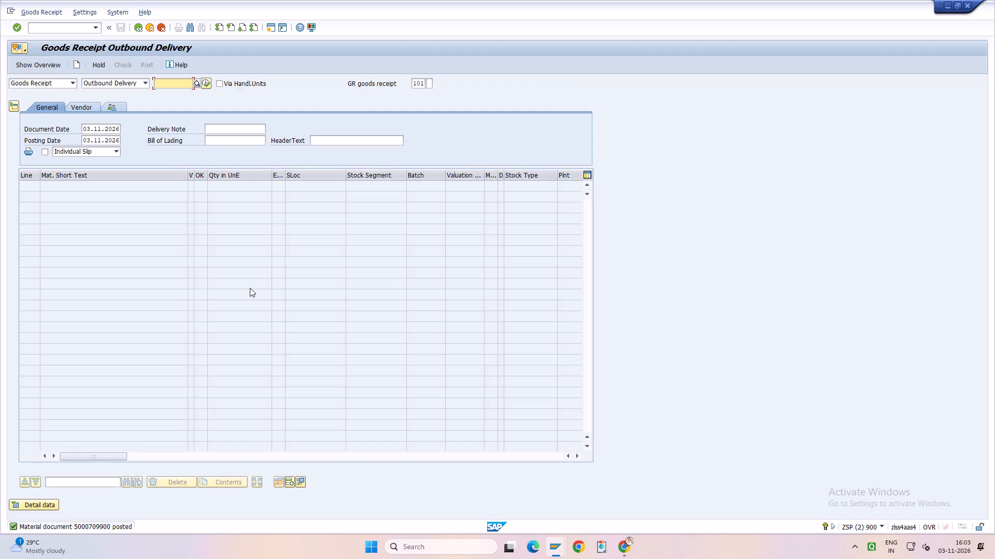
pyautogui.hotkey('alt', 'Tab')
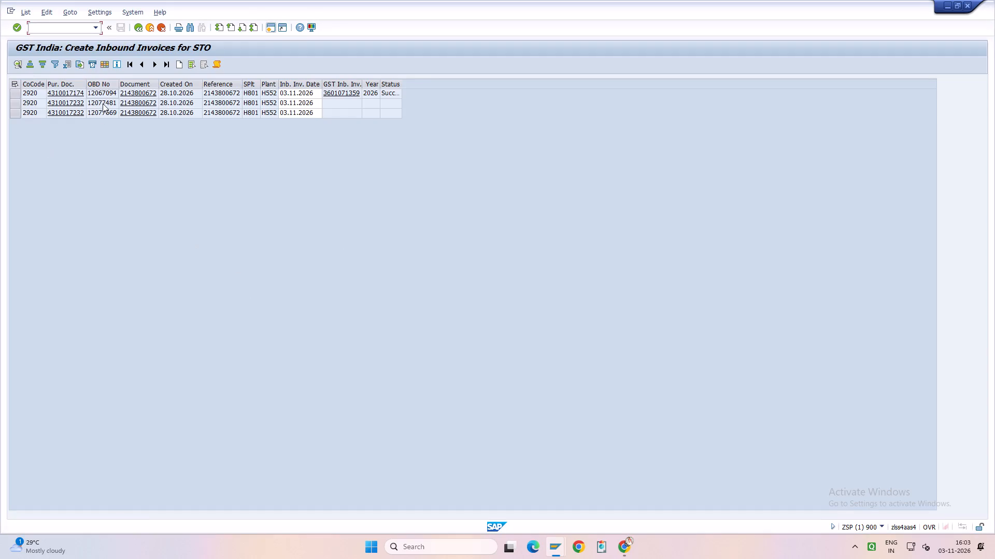
pyautogui.click(103, 104)
pyautogui.hotkey('ctrl', 'c')
pyautogui.hotkey('alt', 'Tab')
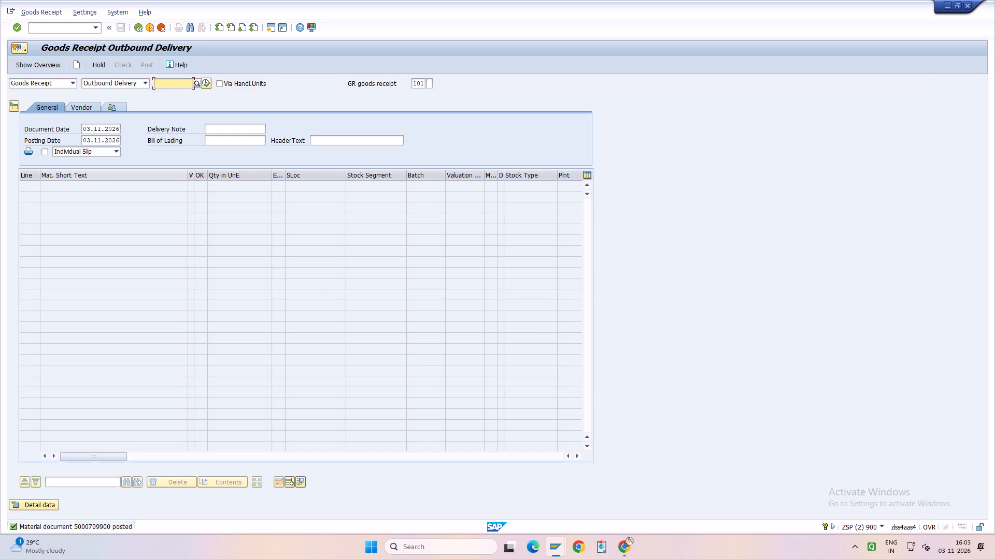
pyautogui.hotkey('ctrl', 'v')
pyautogui.press('Return')
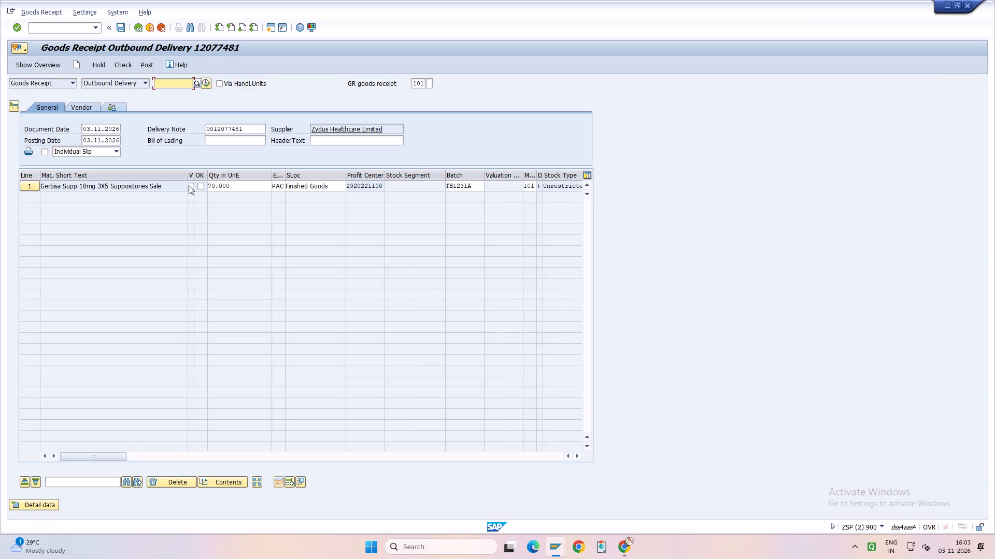
pyautogui.click(198, 185)
pyautogui.click(219, 139)
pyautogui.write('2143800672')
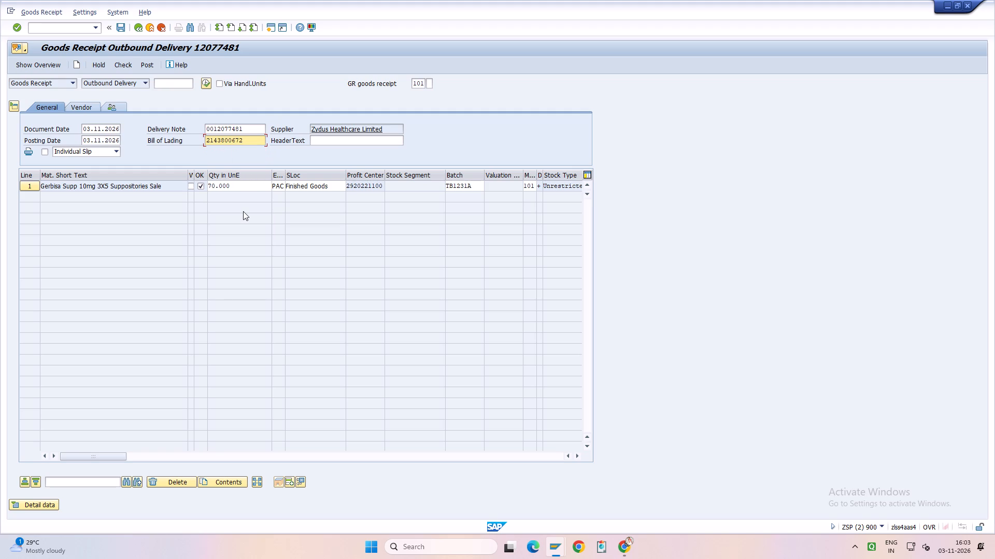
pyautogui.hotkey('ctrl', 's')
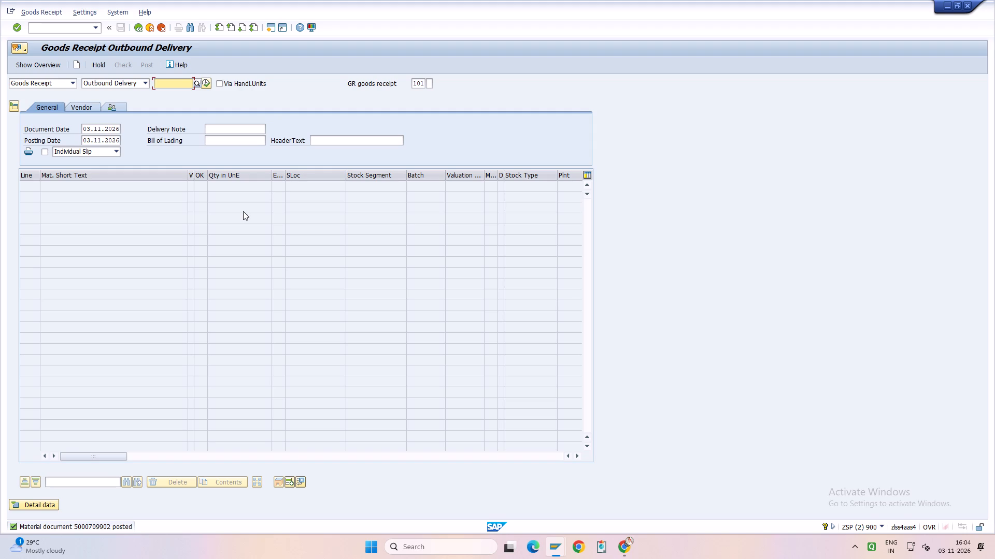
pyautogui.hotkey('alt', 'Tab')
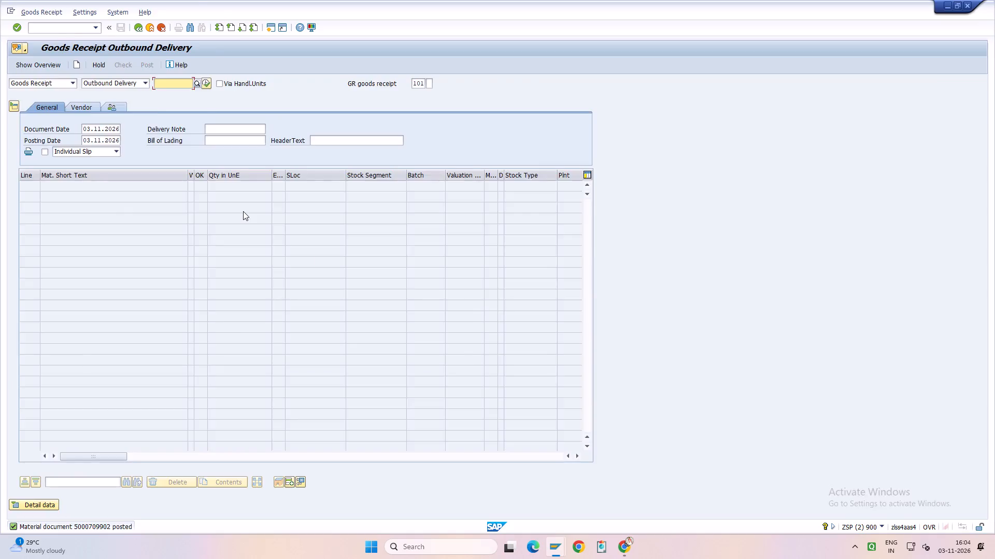
pyautogui.click(106, 112)
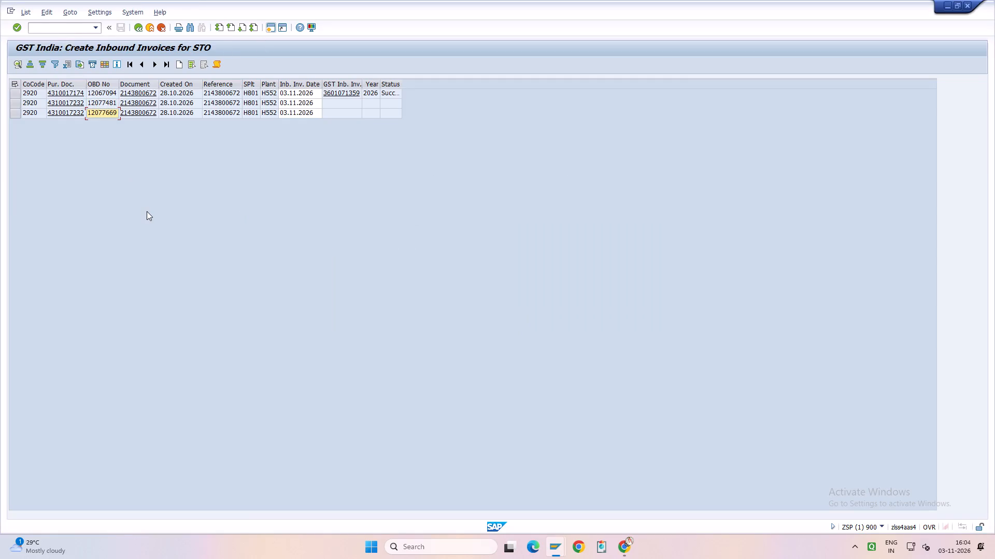
pyautogui.hotkey('ctrl', 'c')
pyautogui.hotkey('alt', 'Tab')
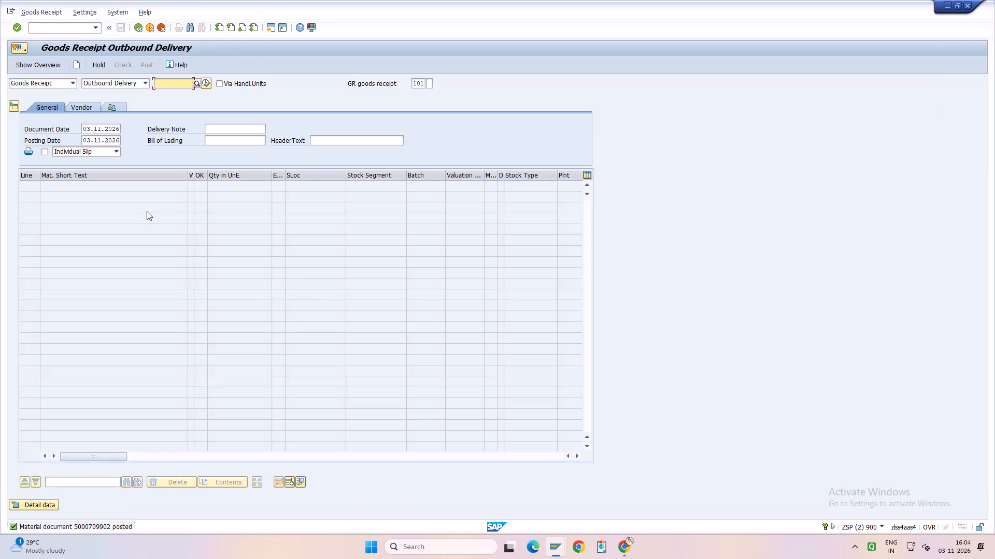
pyautogui.hotkey('ctrl', 'v')
pyautogui.press('Return')
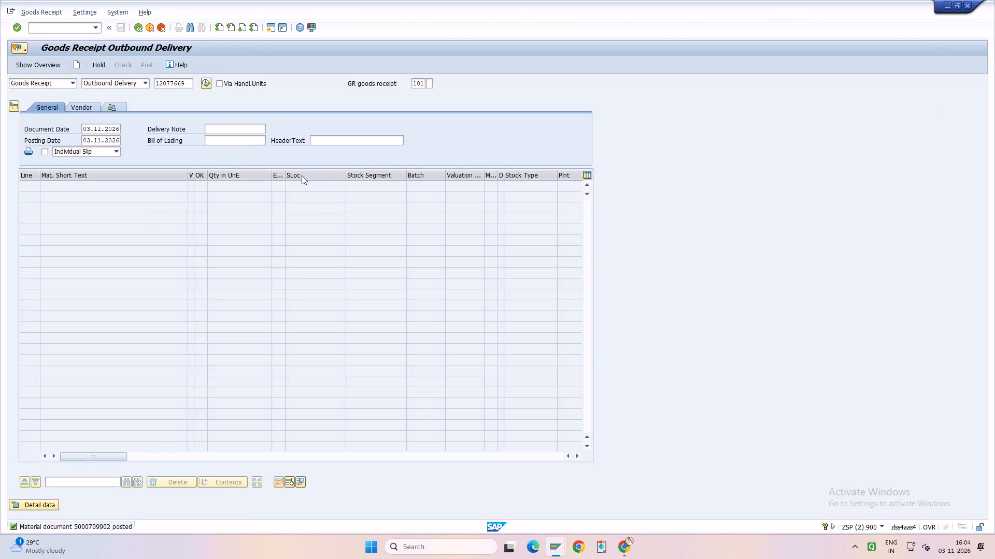
pyautogui.click(203, 186)
pyautogui.click(225, 140)
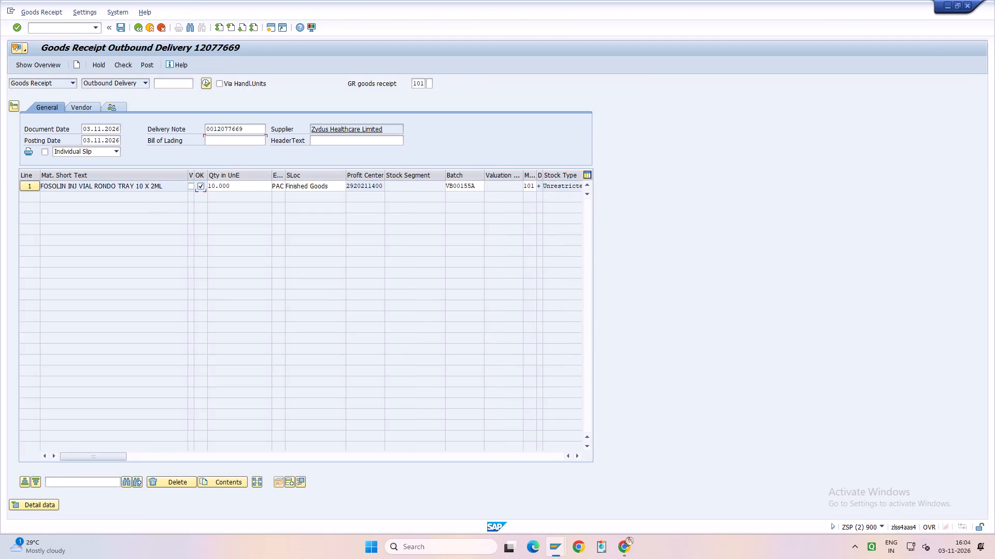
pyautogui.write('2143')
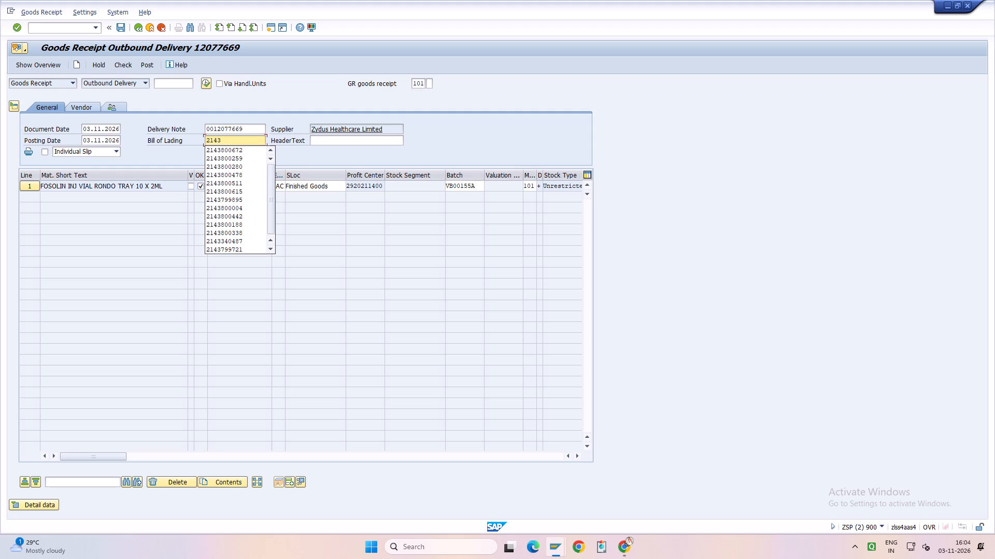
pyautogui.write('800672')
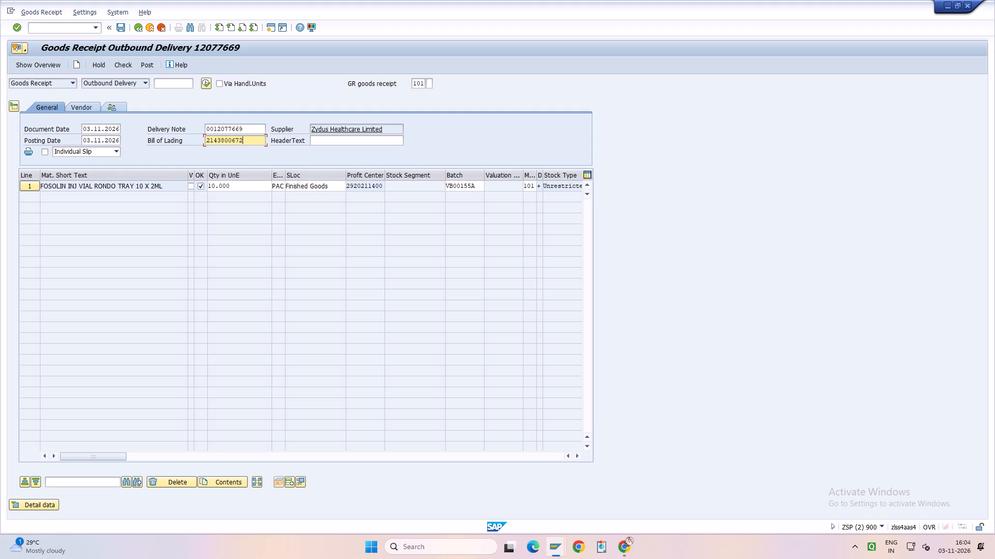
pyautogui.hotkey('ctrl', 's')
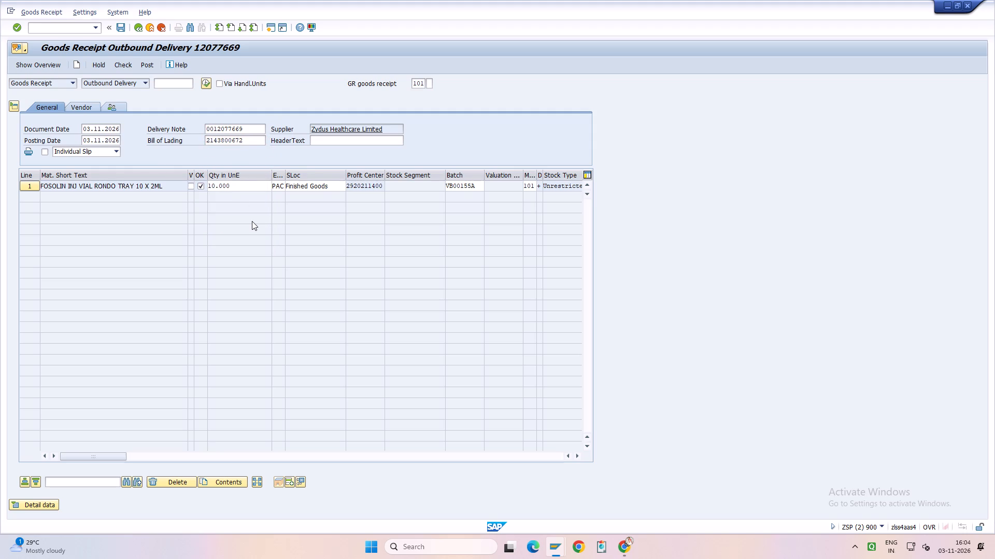
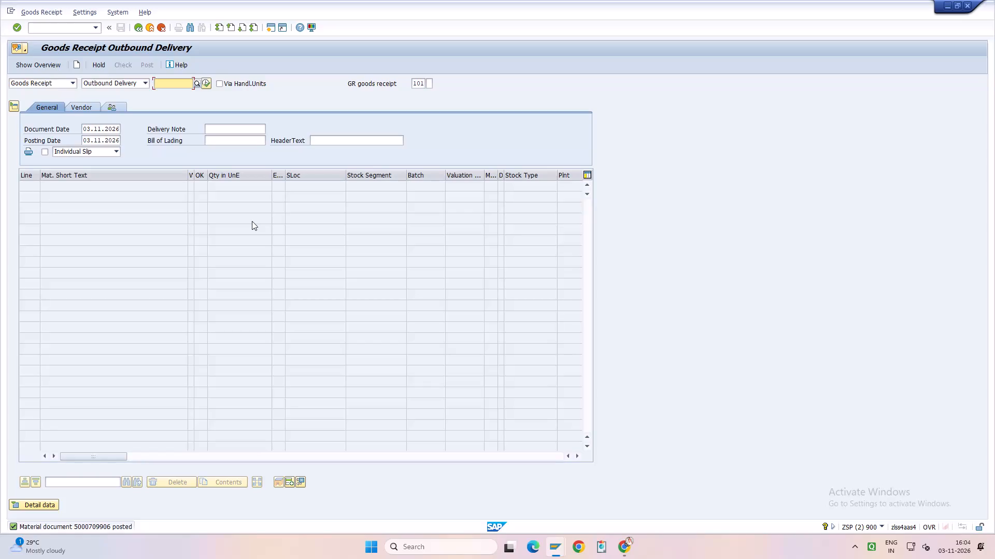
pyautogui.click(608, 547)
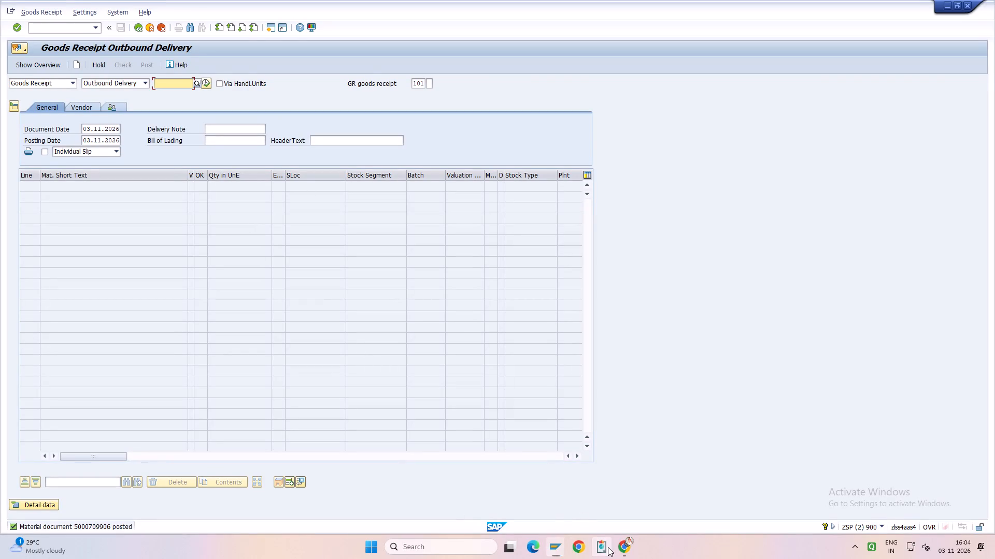
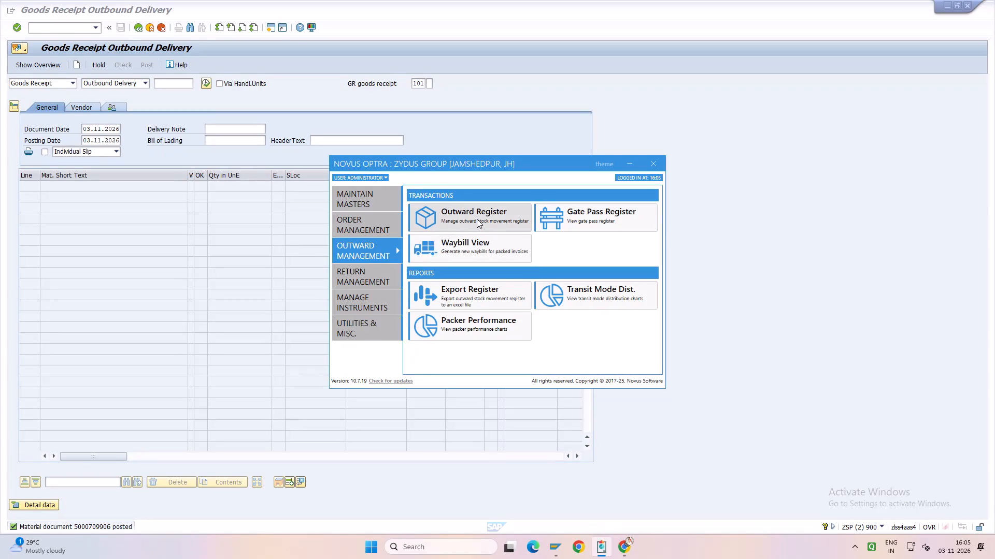
# Open the Outward Register from the outward management transactions.
pyautogui.doubleClick(477, 218)
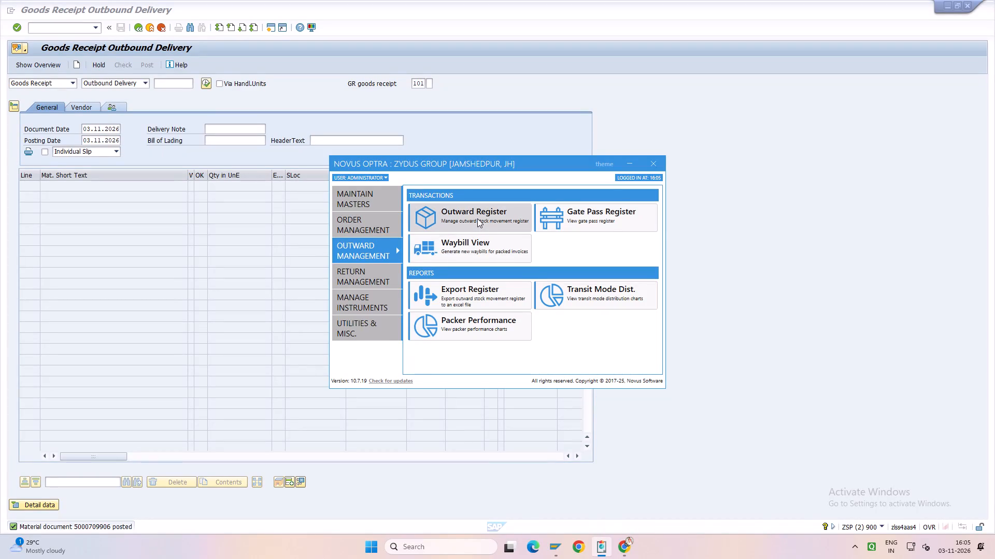
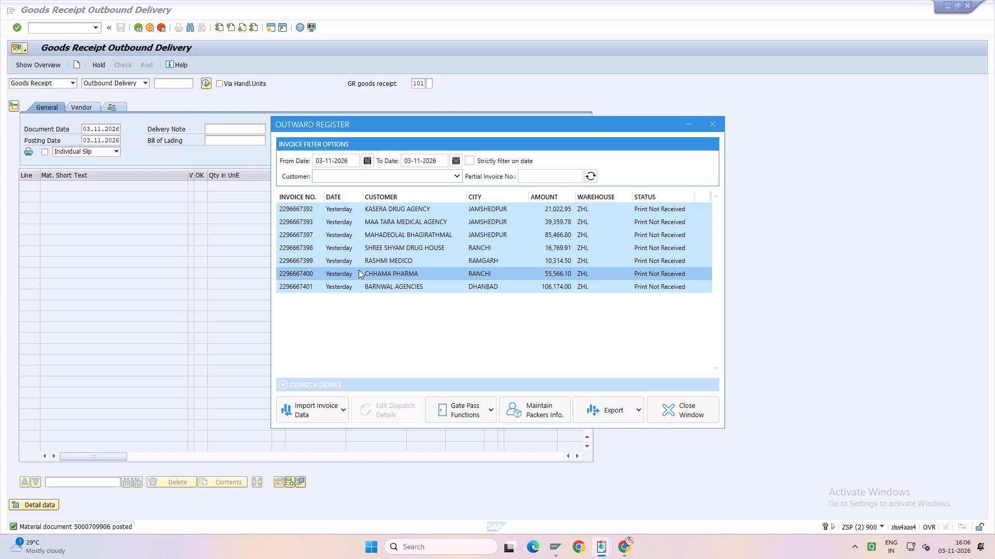
# Switch to SAP's GST inbound invoice selection for STO and set company code 1000, sending plant 0801 and receiving plant 0552.
pyautogui.click(147, 155)
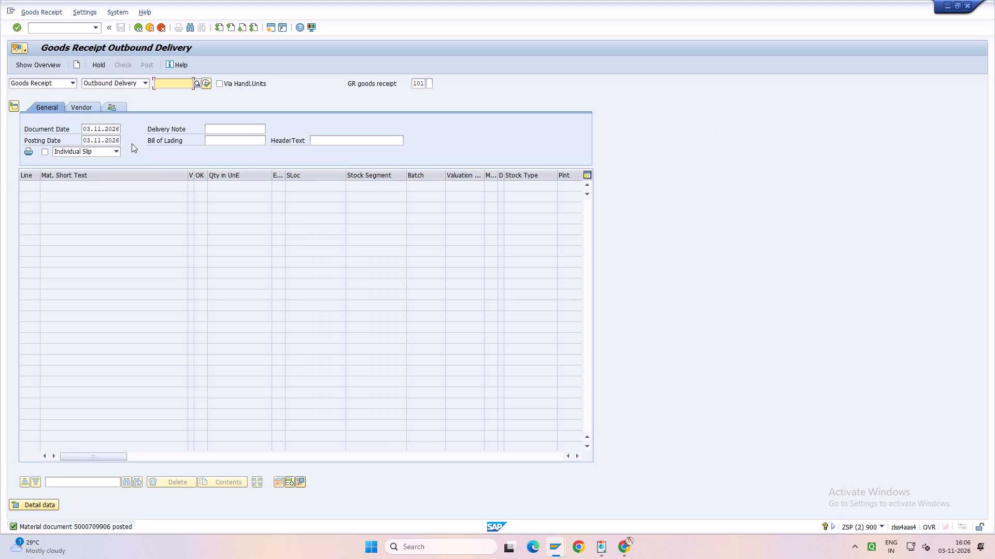
pyautogui.hotkey('alt', 'Tab')
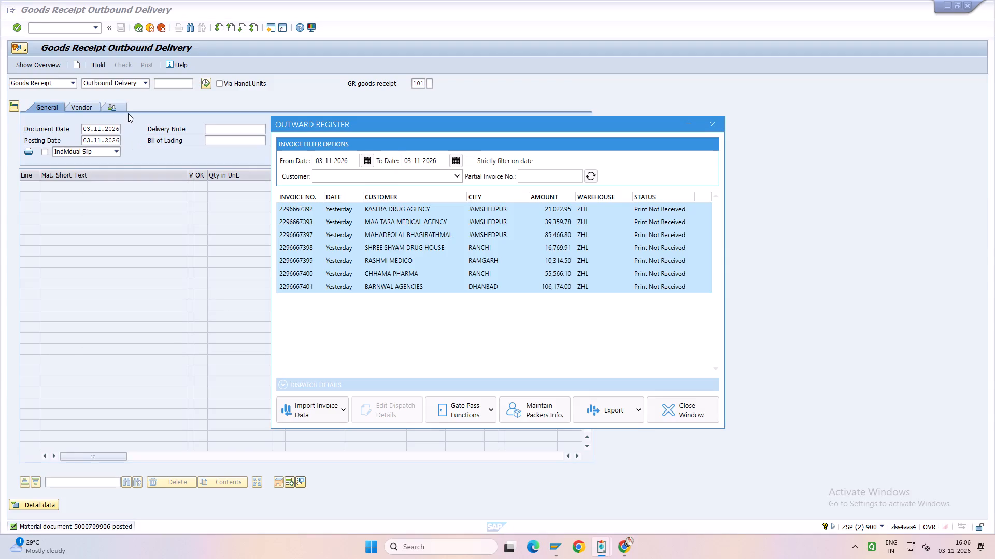
pyautogui.hotkey('alt', 'Tab')
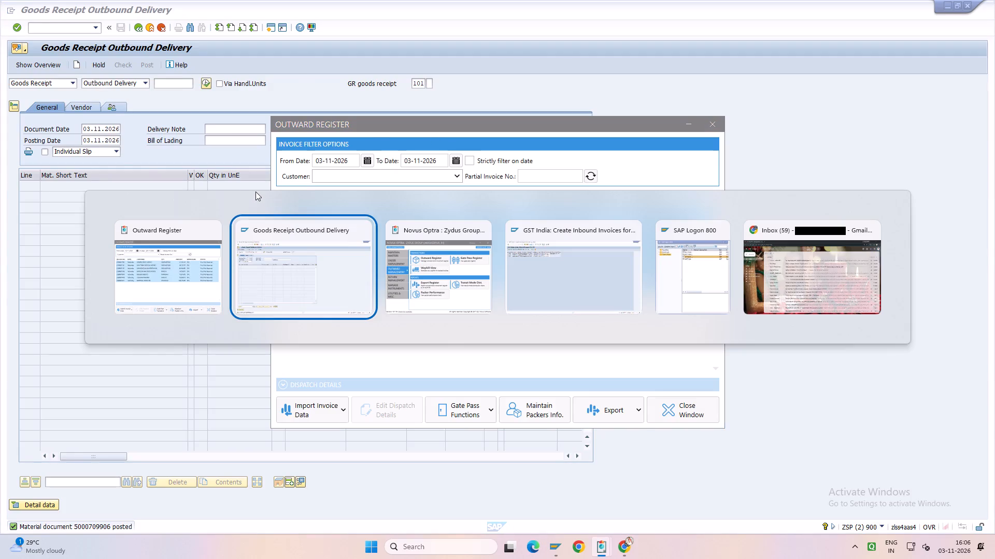
pyautogui.hotkey('alt', 'Tab')
pyautogui.hotkey('alt', 'Tab')
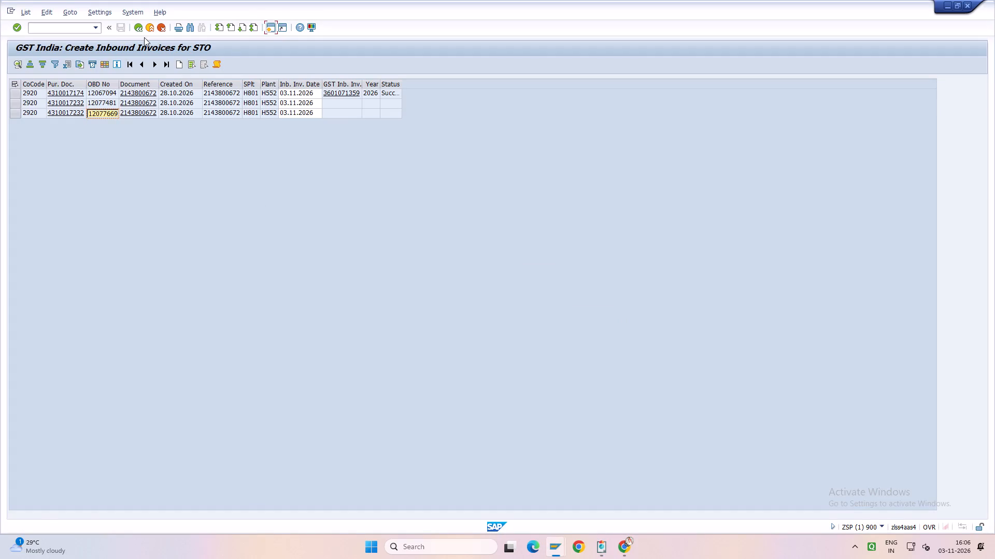
pyautogui.click(136, 26)
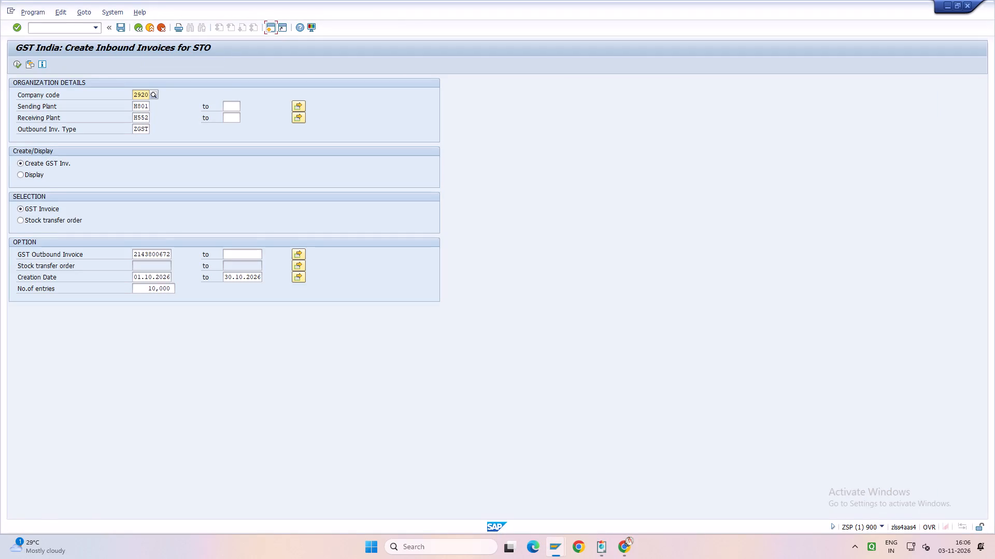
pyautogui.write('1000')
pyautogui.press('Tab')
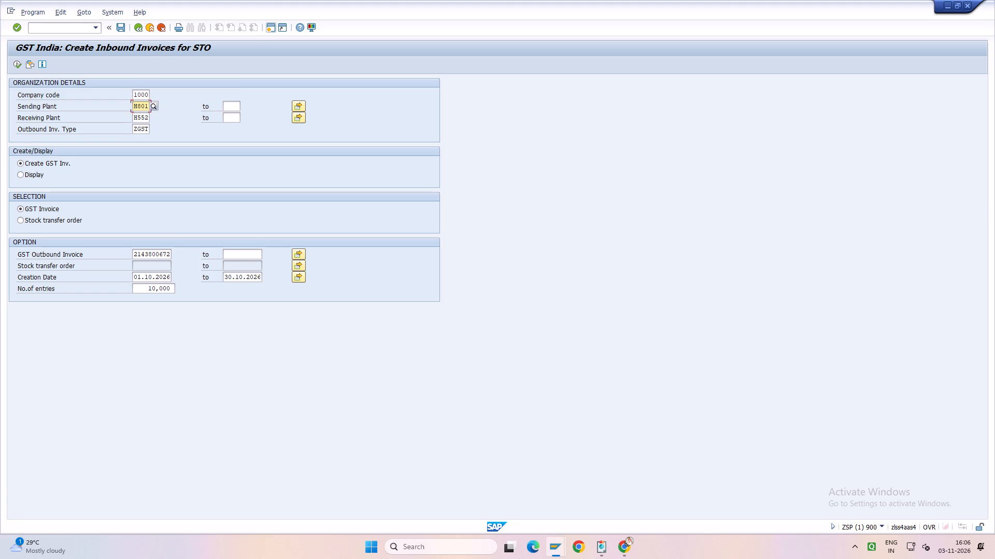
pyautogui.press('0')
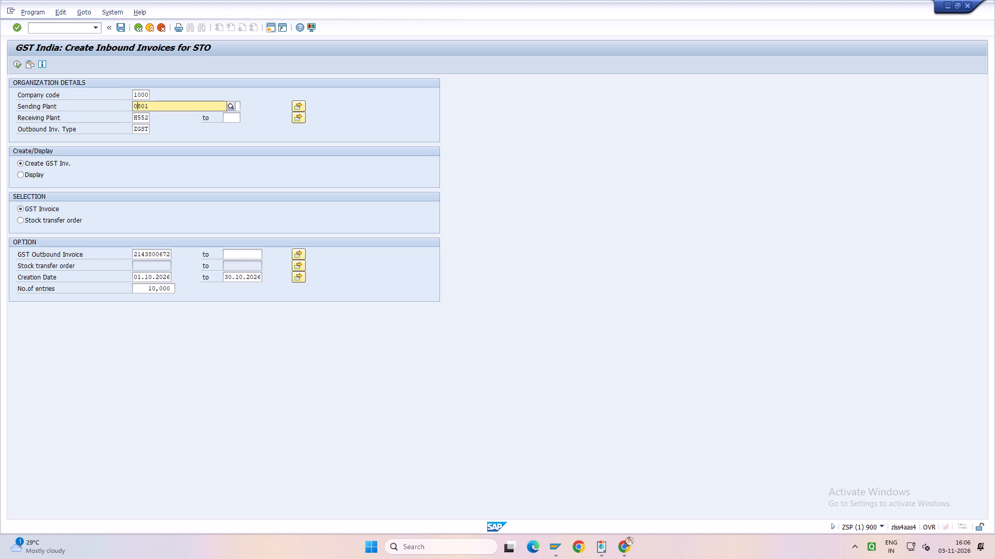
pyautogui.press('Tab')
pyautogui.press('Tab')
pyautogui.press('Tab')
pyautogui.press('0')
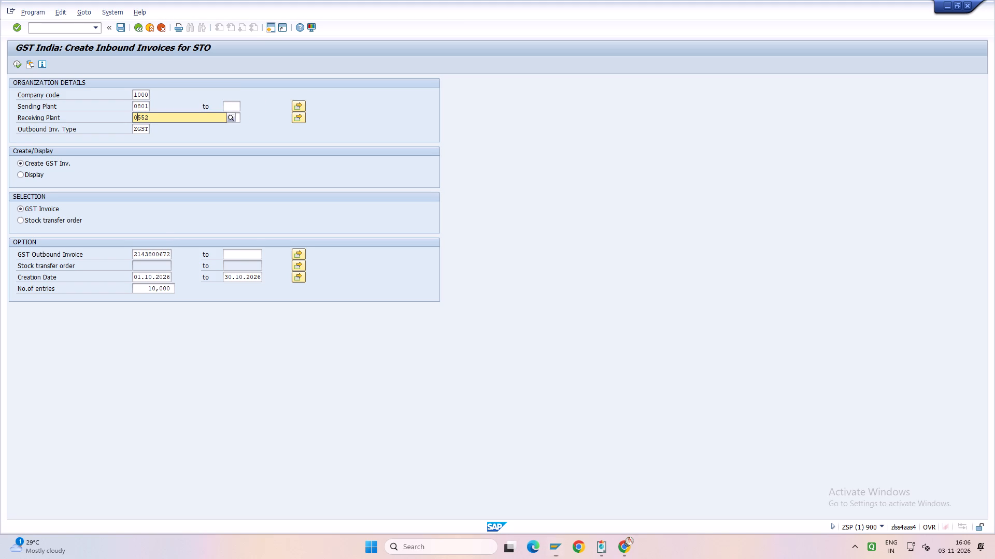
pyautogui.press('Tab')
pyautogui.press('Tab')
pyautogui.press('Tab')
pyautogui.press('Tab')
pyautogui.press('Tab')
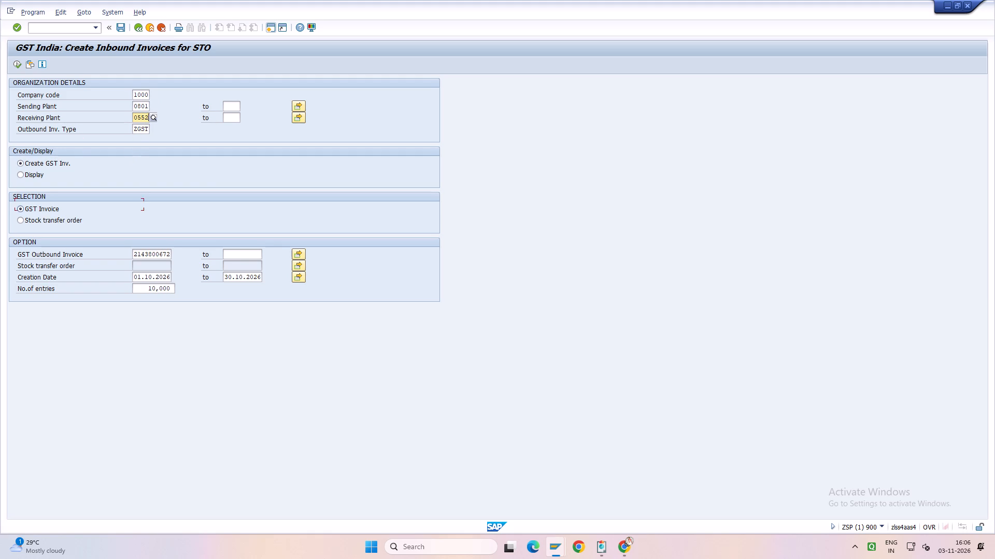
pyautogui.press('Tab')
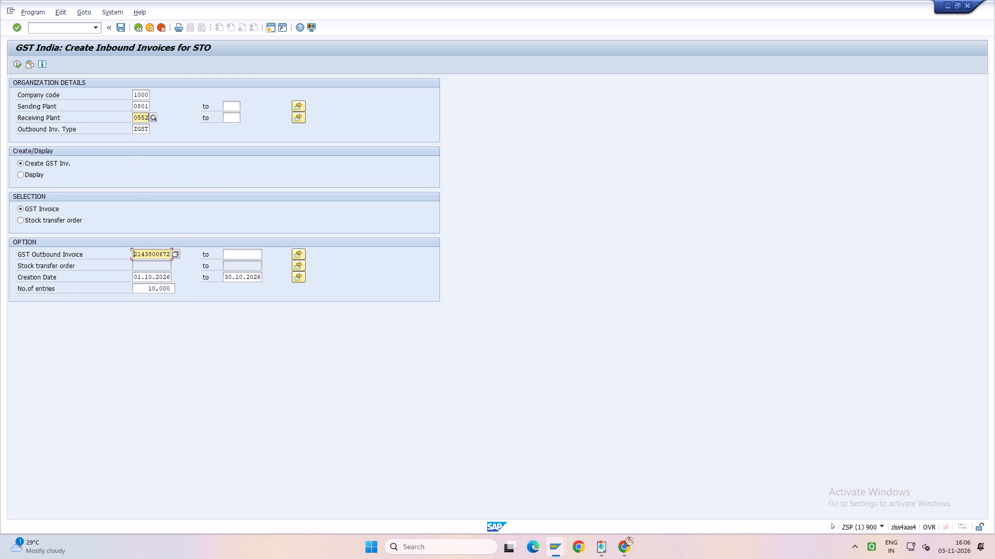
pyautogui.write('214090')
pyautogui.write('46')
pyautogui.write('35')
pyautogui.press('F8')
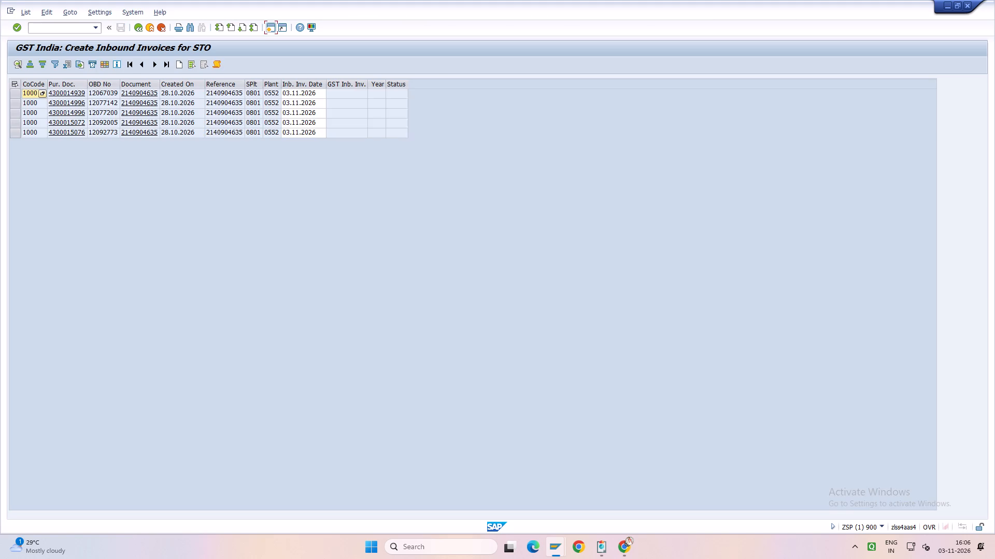
# Create the GST inbound invoice for the first listed entry, outbound delivery 12067039.
pyautogui.click(15, 95)
pyautogui.click(178, 67)
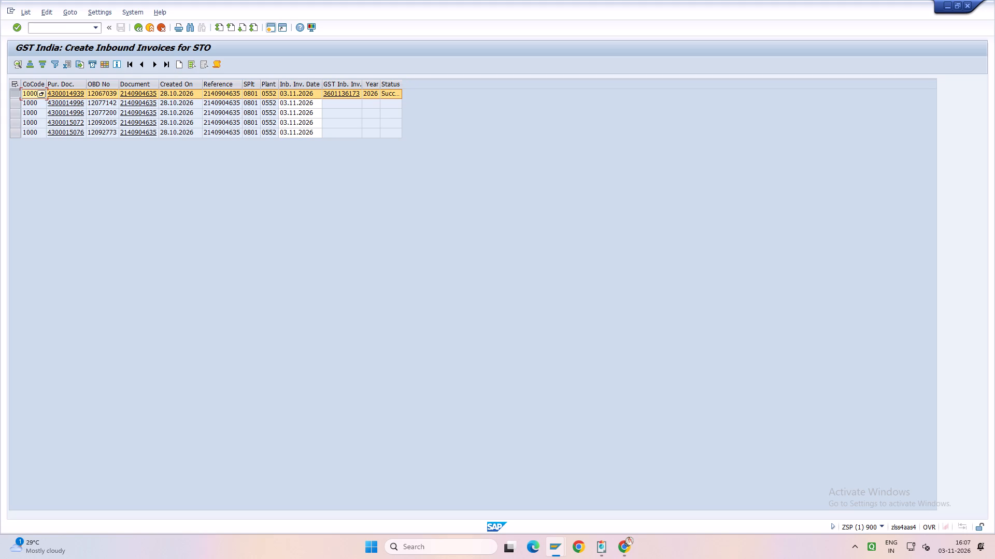
pyautogui.click(113, 91)
pyautogui.hotkey('ctrl', 'c')
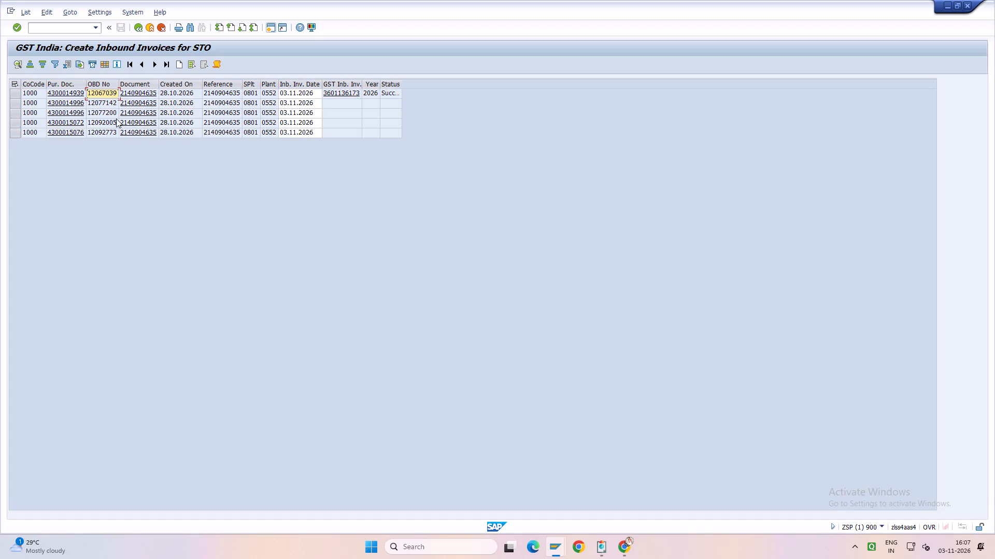
pyautogui.hotkey('alt', 'Tab')
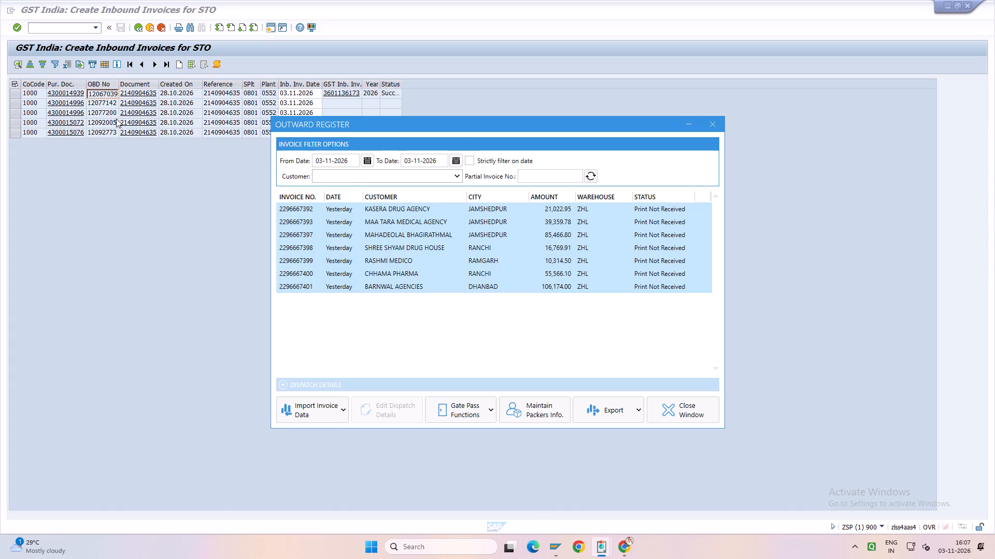
pyautogui.hotkey('alt', 'Tab')
pyautogui.hotkey('alt', 'Tab')
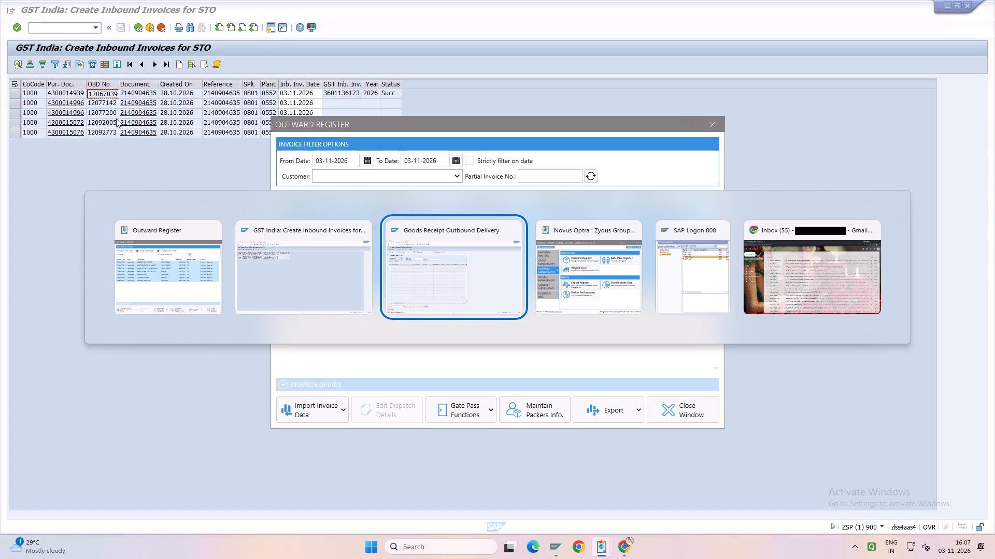
pyautogui.hotkey('ctrl', 'v')
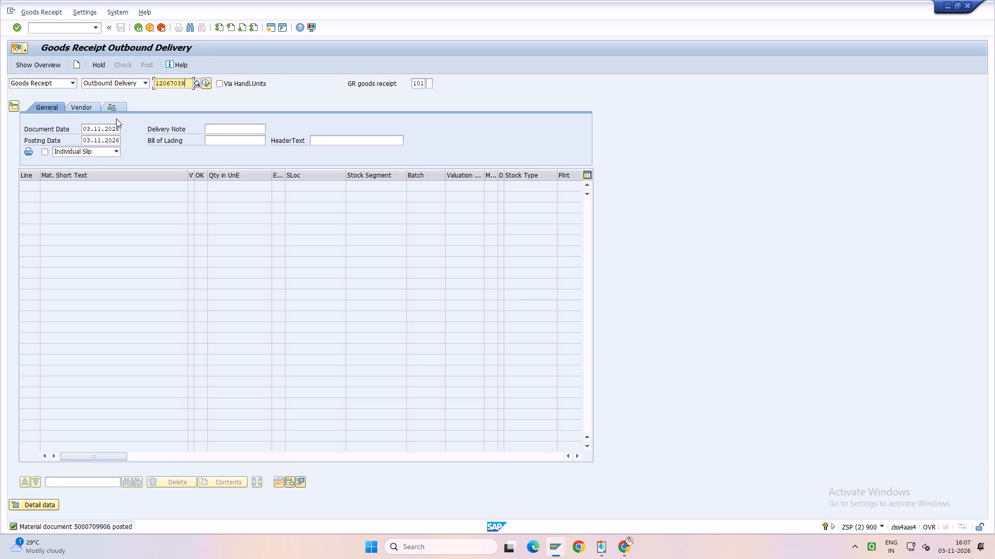
pyautogui.press('Return')
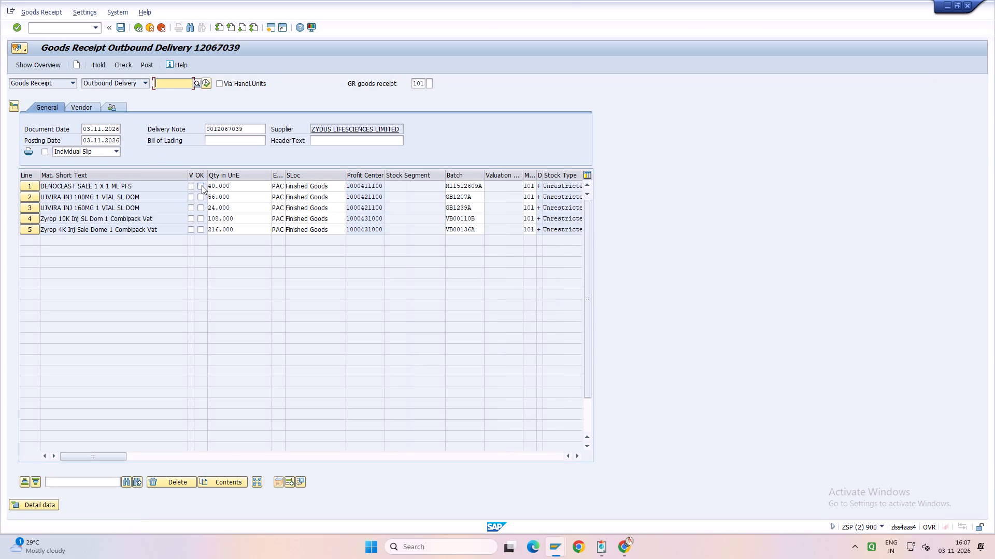
pyautogui.click(202, 185)
pyautogui.click(227, 486)
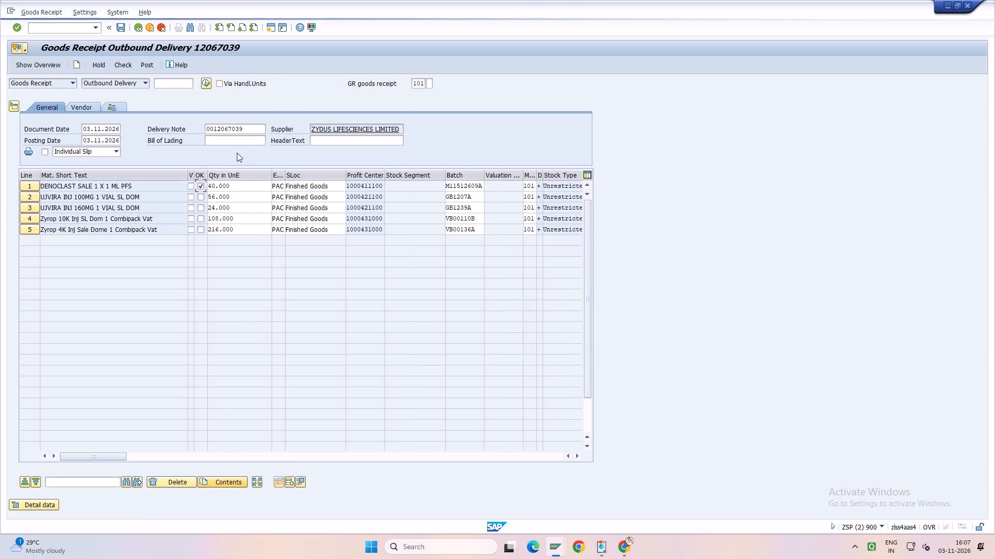
pyautogui.click(229, 139)
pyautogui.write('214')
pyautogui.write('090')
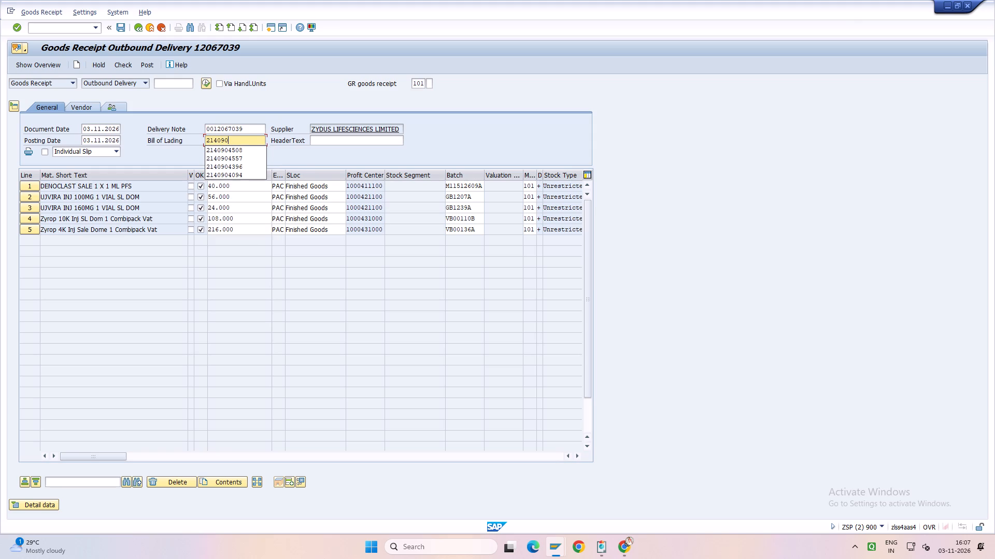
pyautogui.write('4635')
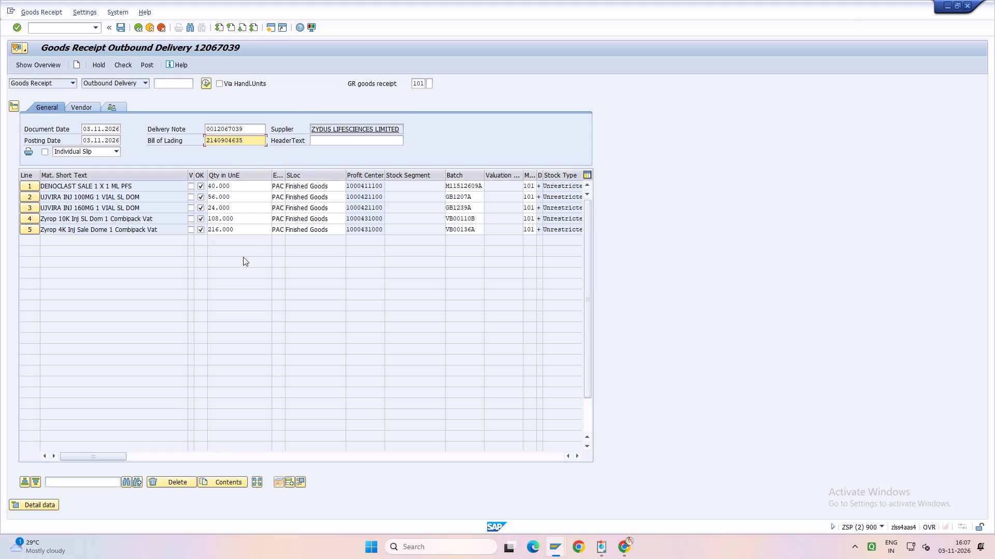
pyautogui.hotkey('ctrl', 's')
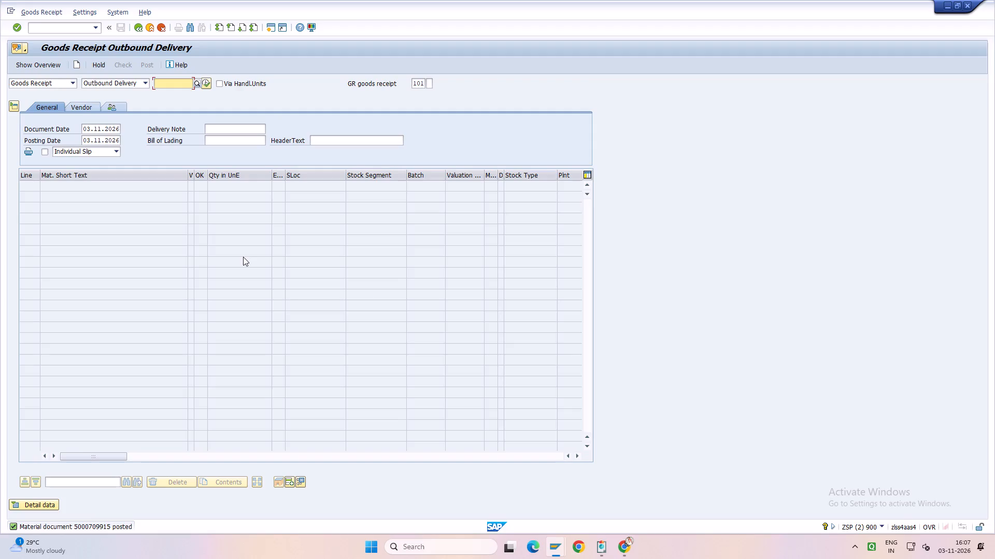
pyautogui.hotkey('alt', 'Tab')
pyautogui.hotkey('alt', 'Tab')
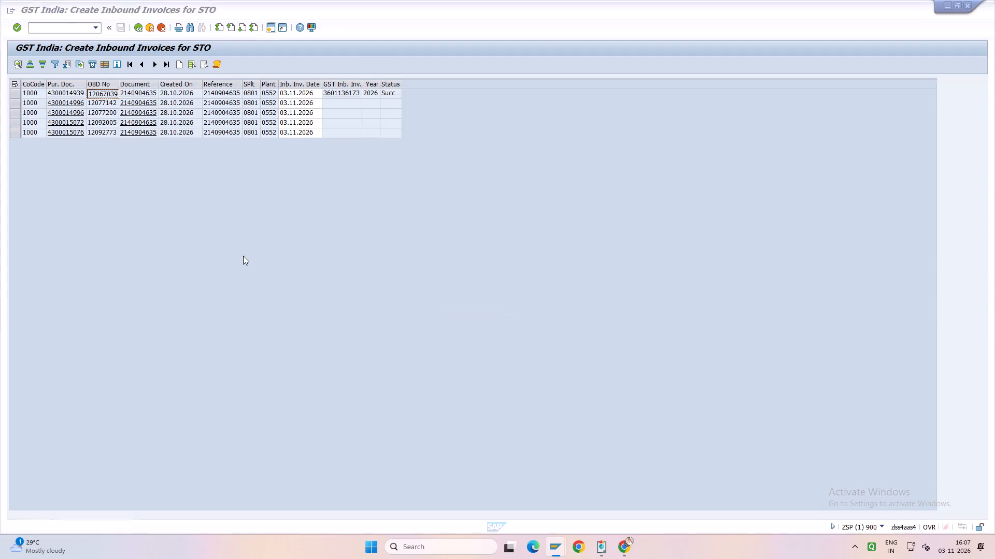
pyautogui.click(111, 100)
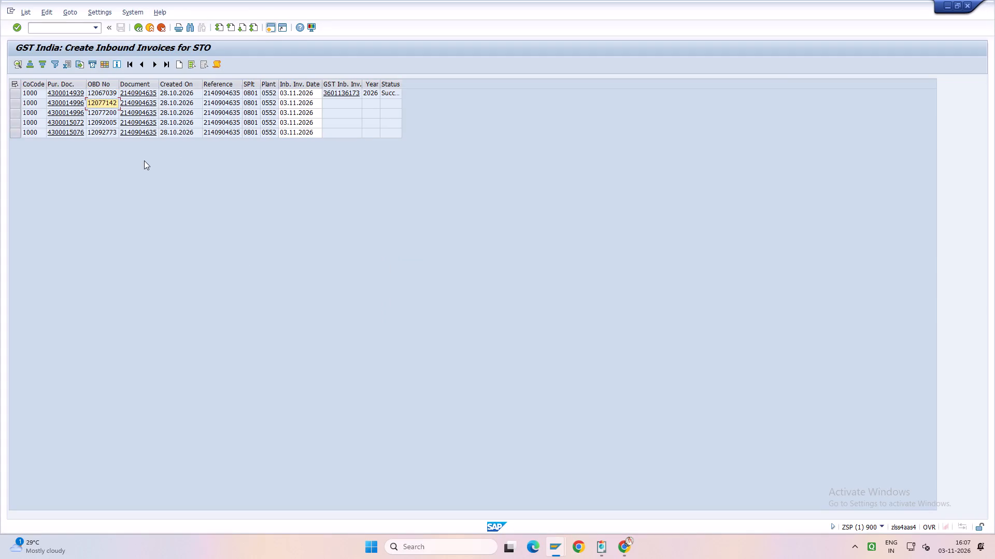
pyautogui.hotkey('ctrl', 'c')
pyautogui.hotkey('alt', 'Tab')
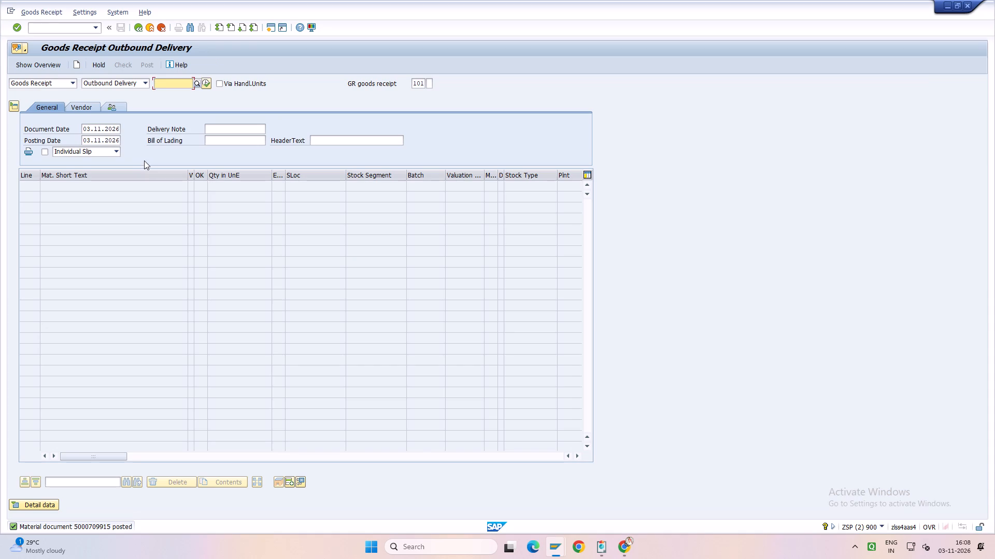
pyautogui.hotkey('ctrl', 'v')
pyautogui.press('Return')
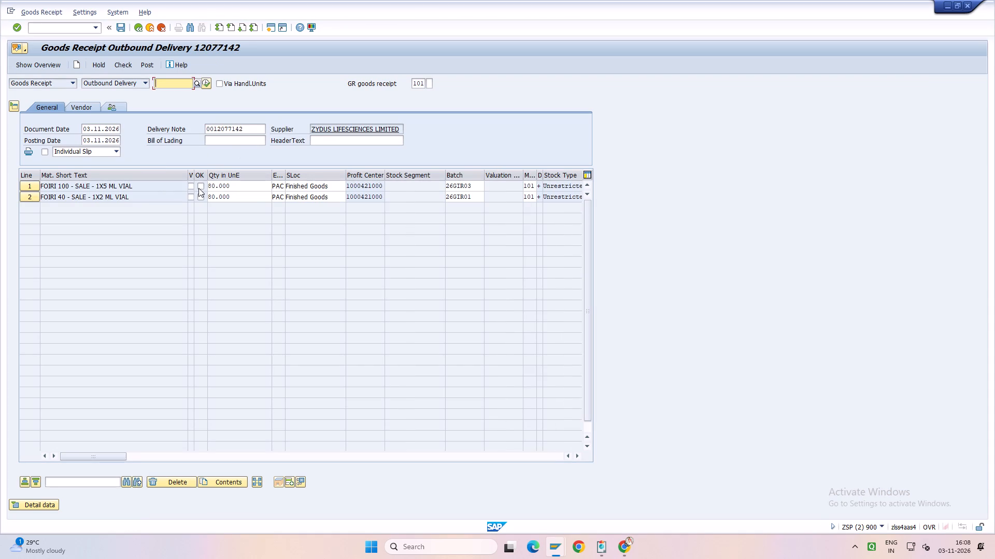
pyautogui.click(198, 188)
pyautogui.click(202, 196)
pyautogui.click(222, 143)
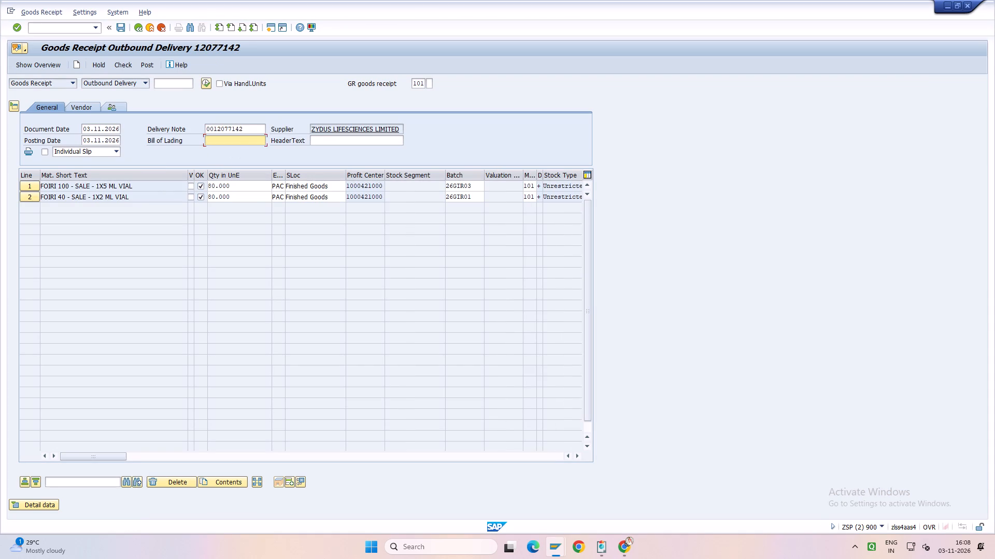
pyautogui.write('2140')
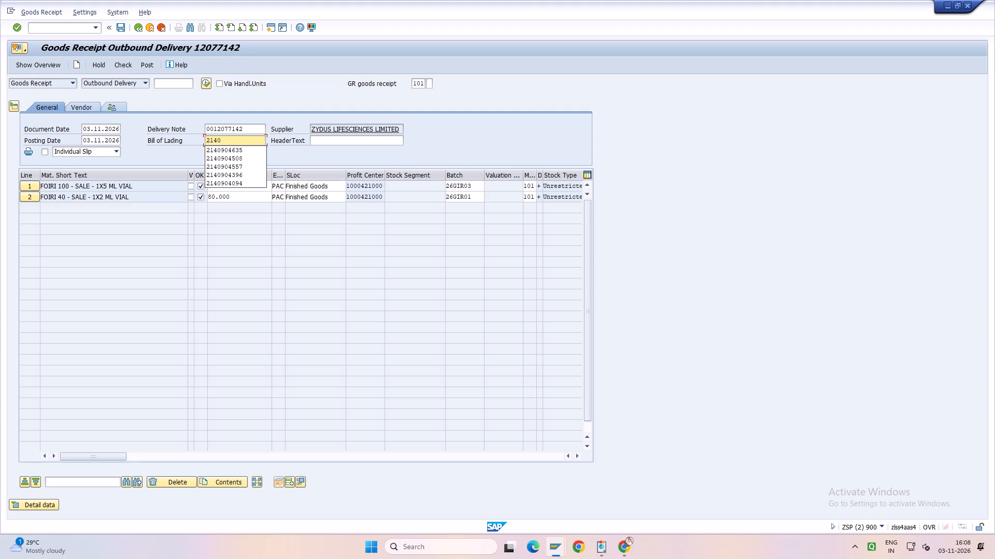
pyautogui.press('Down')
pyautogui.press('Return')
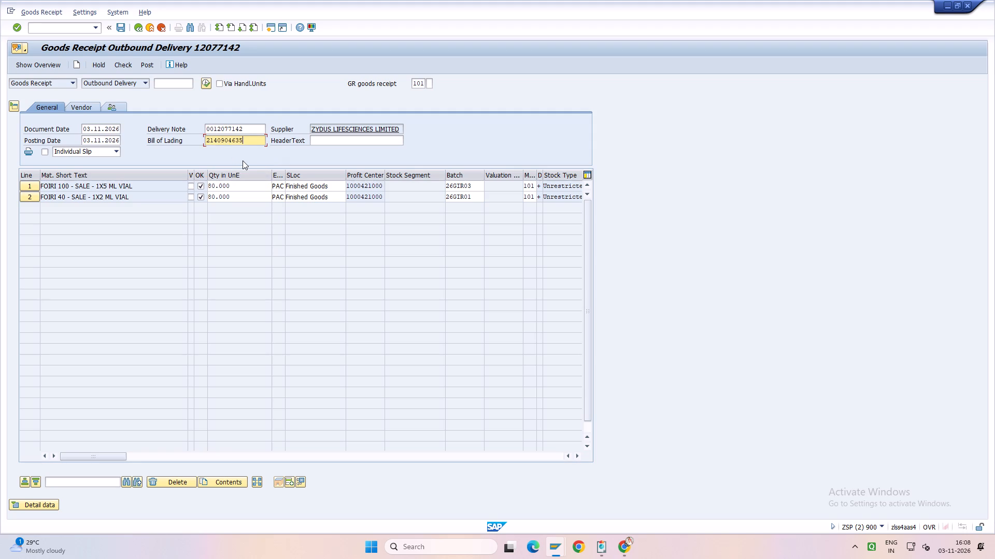
pyautogui.hotkey('ctrl', 's')
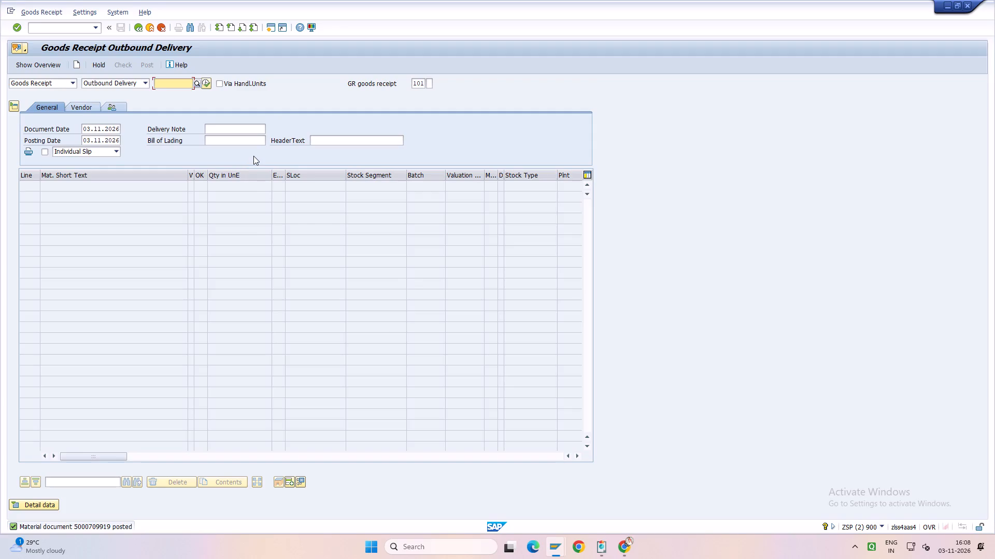
pyautogui.hotkey('alt', 'Tab')
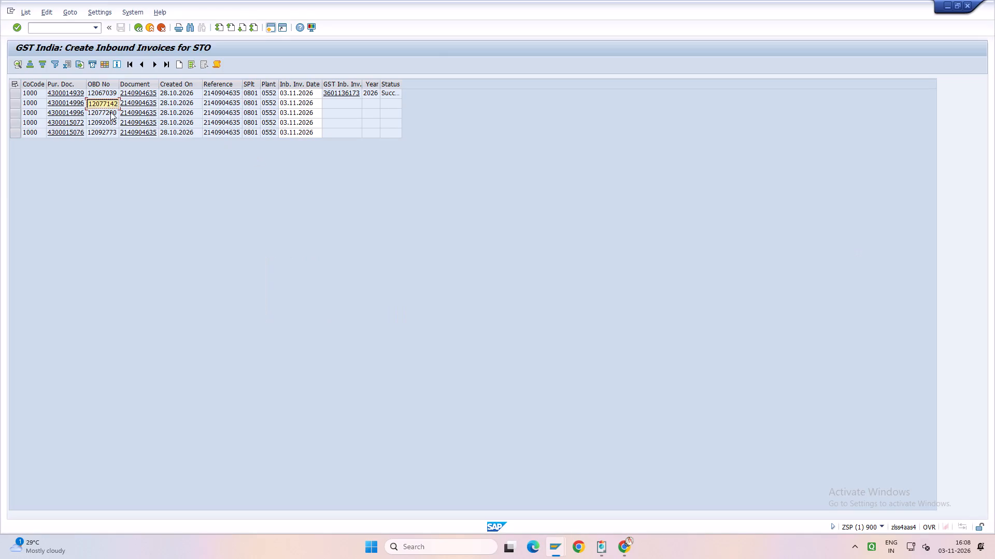
pyautogui.moveTo(109, 111); pyautogui.dragTo(112, 118)
pyautogui.hotkey('ctrl', 'c')
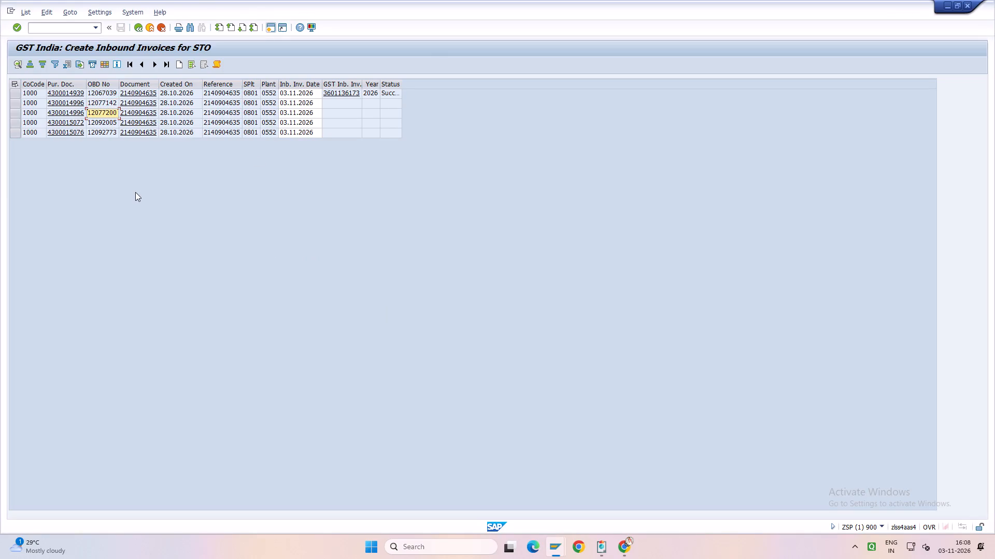
pyautogui.hotkey('alt', 'Tab')
pyautogui.hotkey('ctrl', 'v')
pyautogui.press('Return')
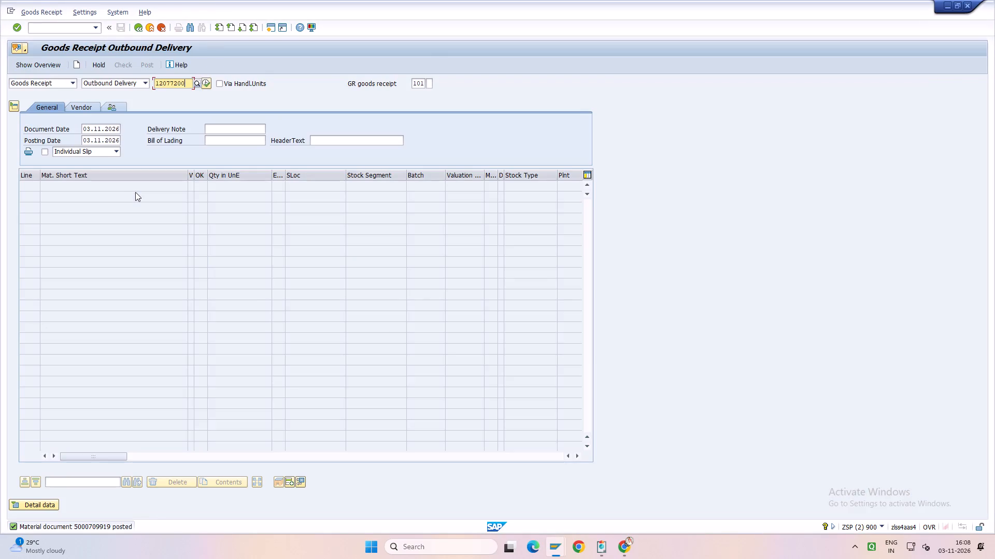
pyautogui.click(202, 185)
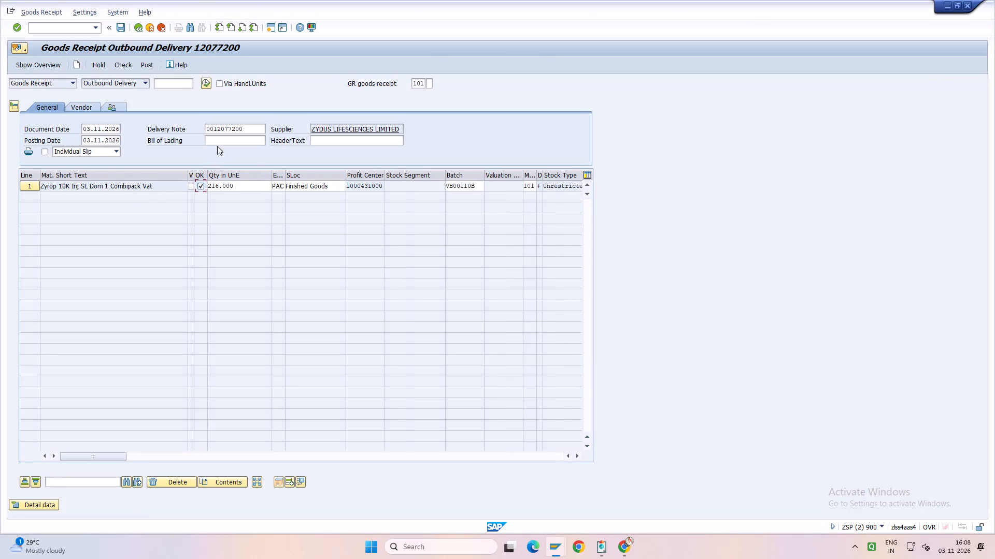
pyautogui.click(219, 141)
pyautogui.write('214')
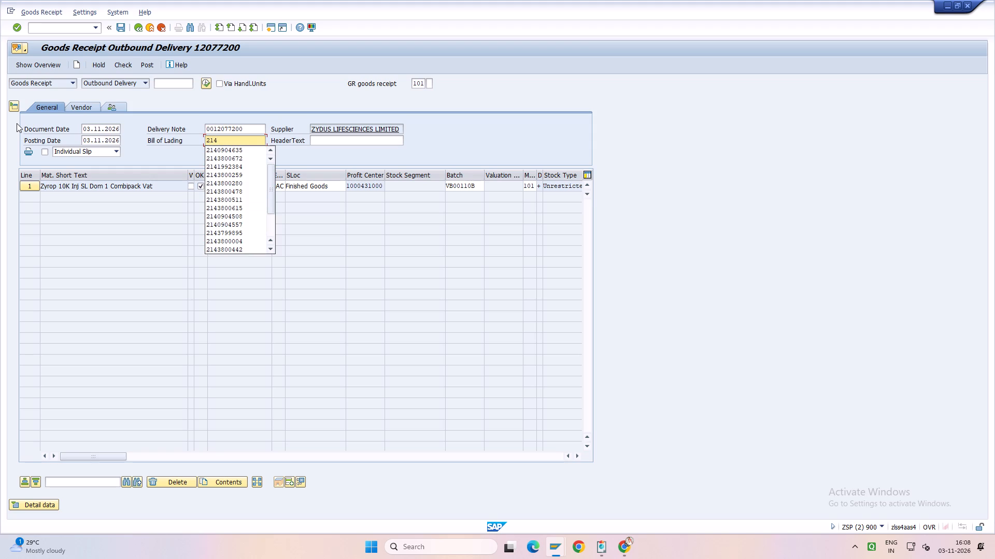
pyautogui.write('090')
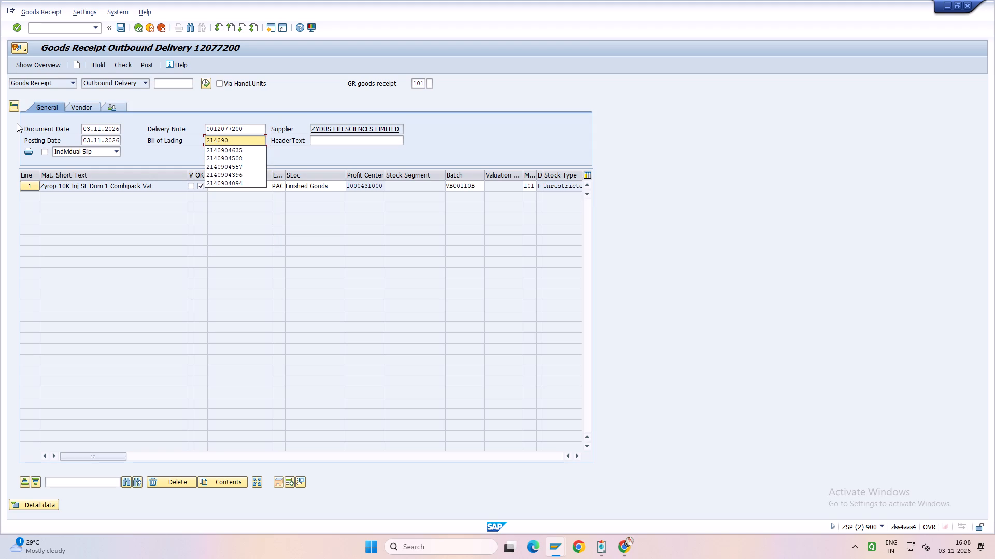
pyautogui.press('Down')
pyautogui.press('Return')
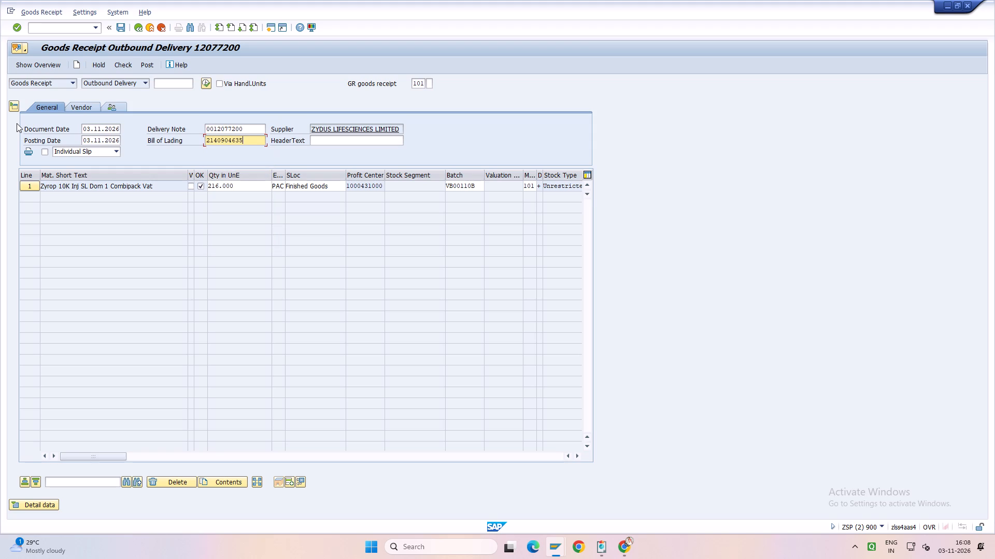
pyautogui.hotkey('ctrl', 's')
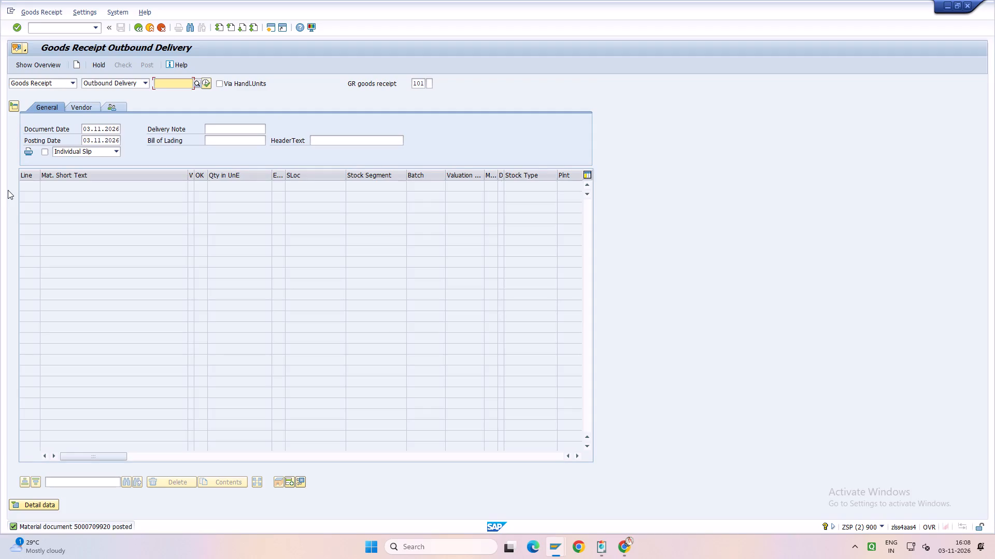
# Post the goods receipt for outbound delivery 12092005 with its item marked OK and bill of lading 214090.
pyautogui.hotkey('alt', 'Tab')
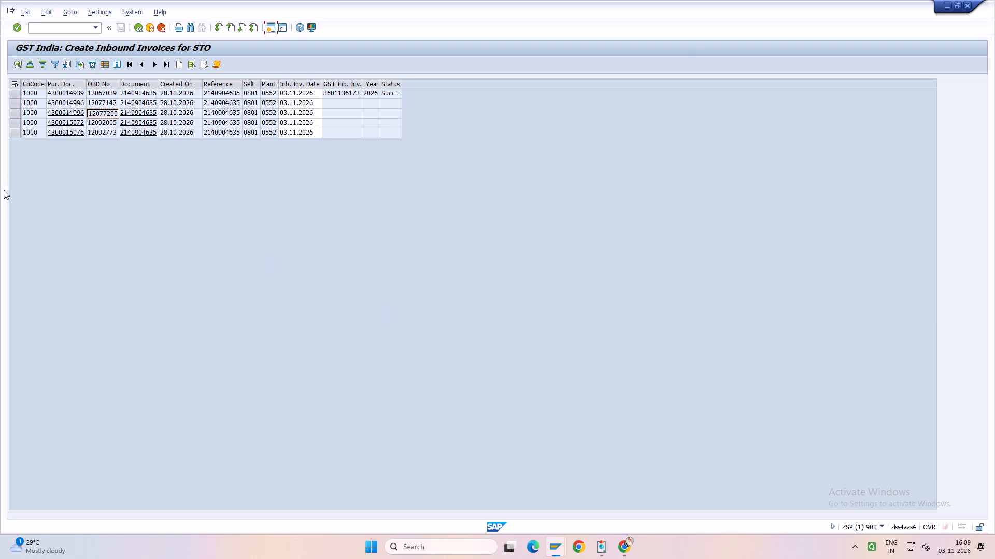
pyautogui.click(98, 117)
pyautogui.click(103, 122)
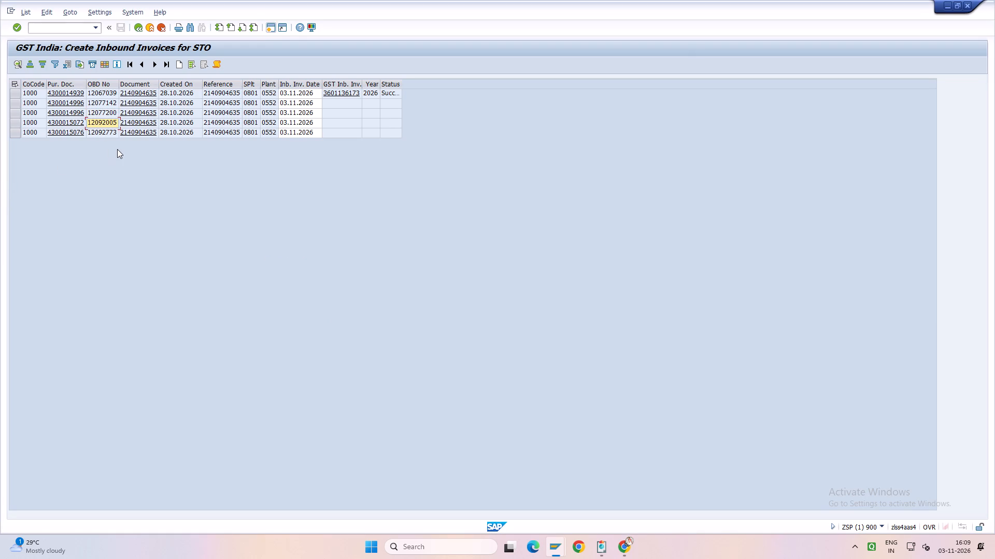
pyautogui.hotkey('ctrl', 'c')
pyautogui.hotkey('alt', 'Tab')
pyautogui.hotkey('ctrl', 'v')
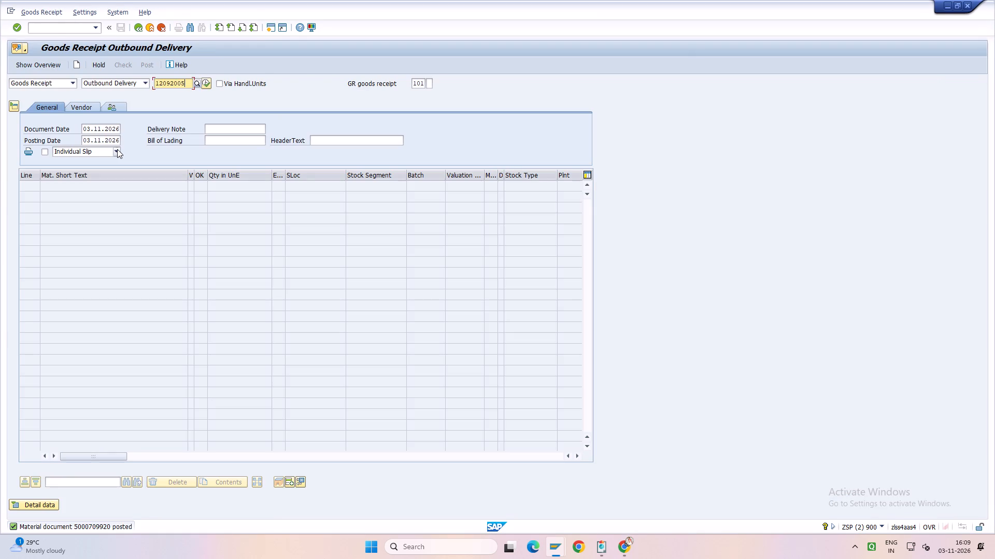
pyautogui.press('Return')
pyautogui.click(200, 185)
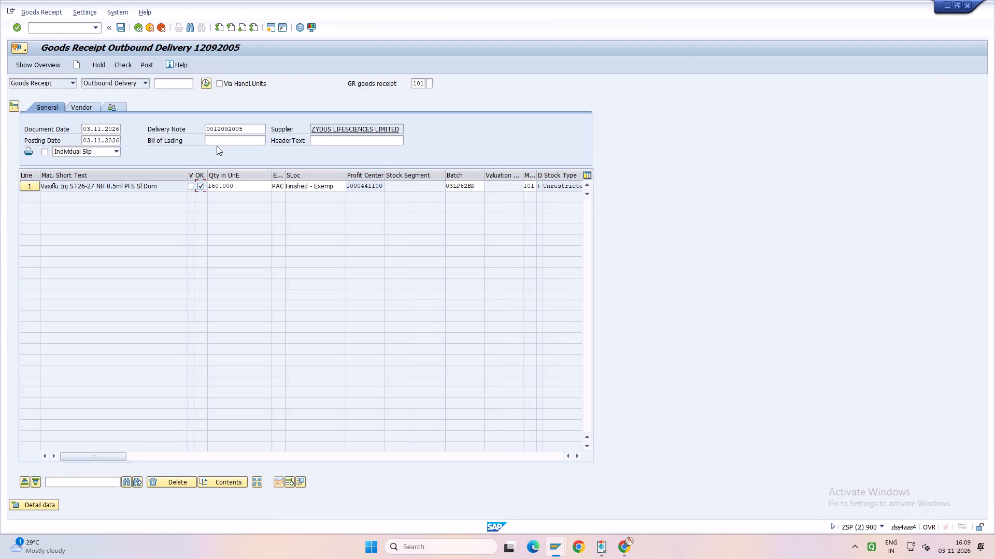
pyautogui.click(217, 141)
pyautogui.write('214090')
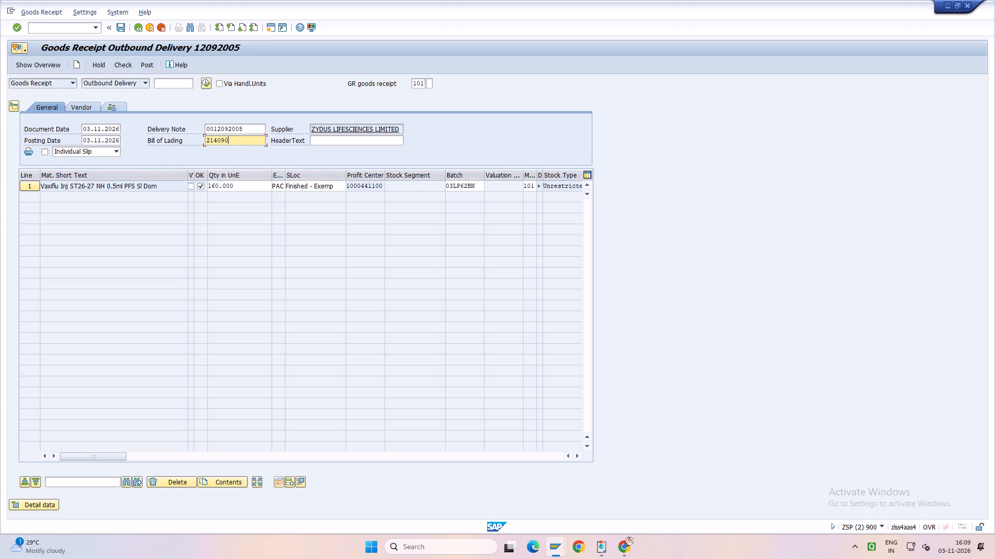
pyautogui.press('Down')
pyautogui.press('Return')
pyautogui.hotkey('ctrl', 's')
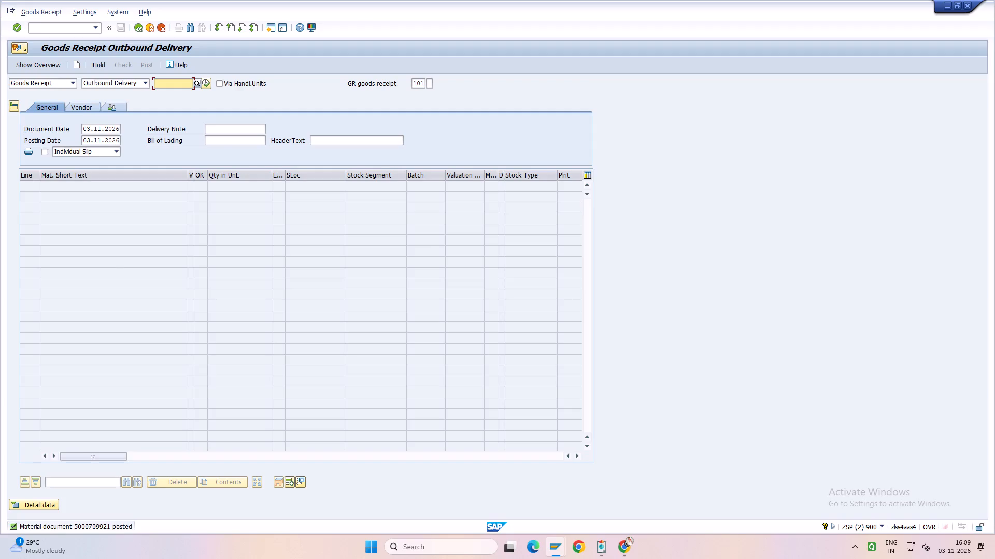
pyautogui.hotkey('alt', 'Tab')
pyautogui.click(106, 131)
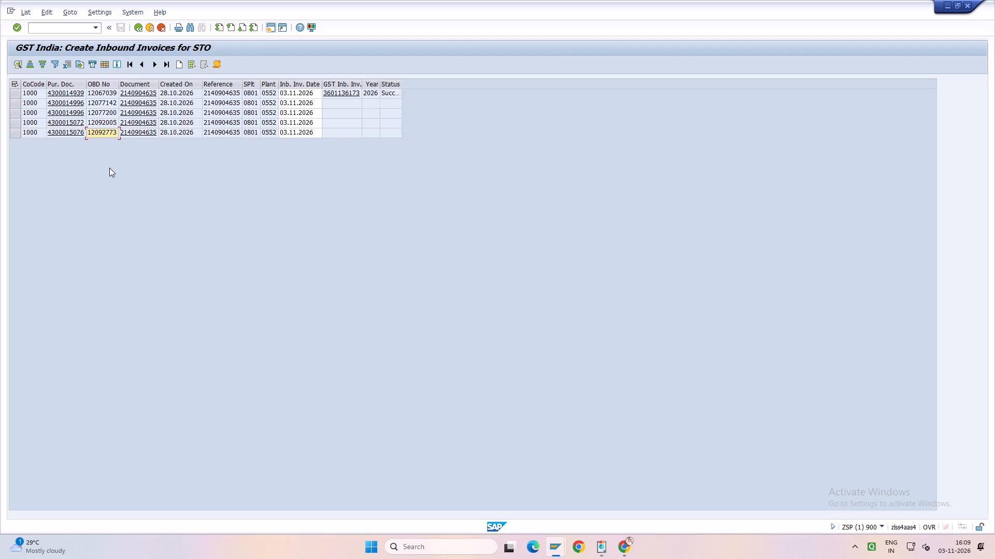
pyautogui.hotkey('ctrl', 'c')
pyautogui.hotkey('alt', 'Tab')
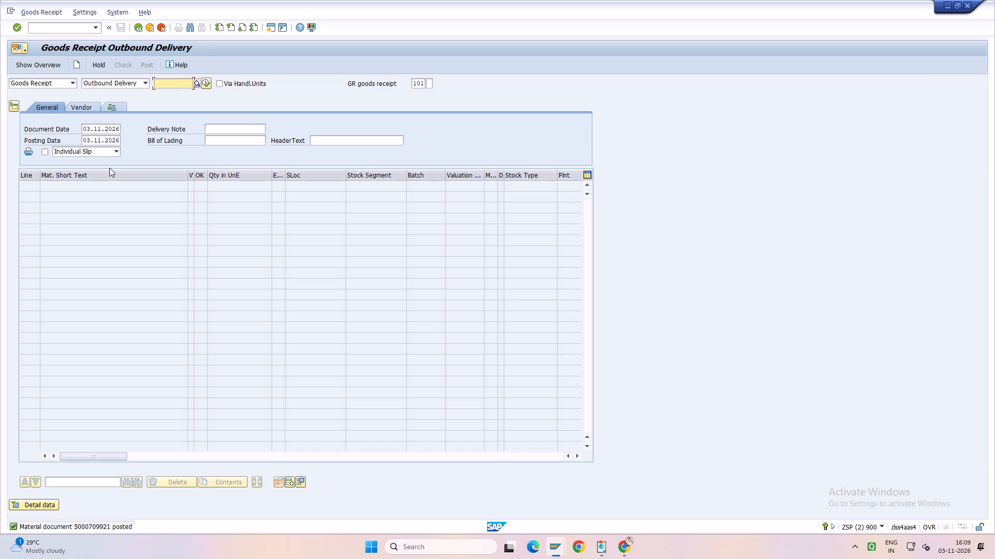
pyautogui.hotkey('ctrl', 'v')
pyautogui.press('Return')
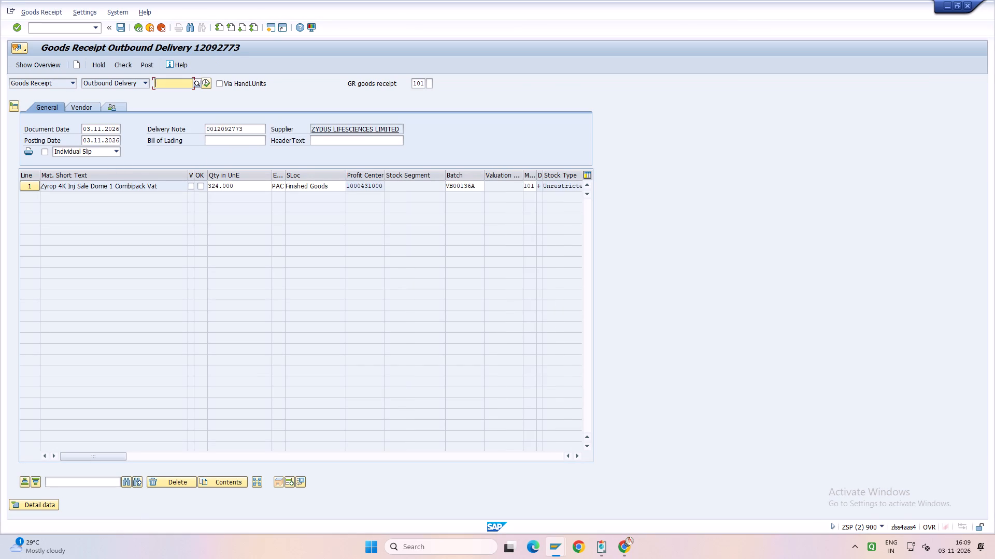
pyautogui.click(203, 183)
pyautogui.click(212, 140)
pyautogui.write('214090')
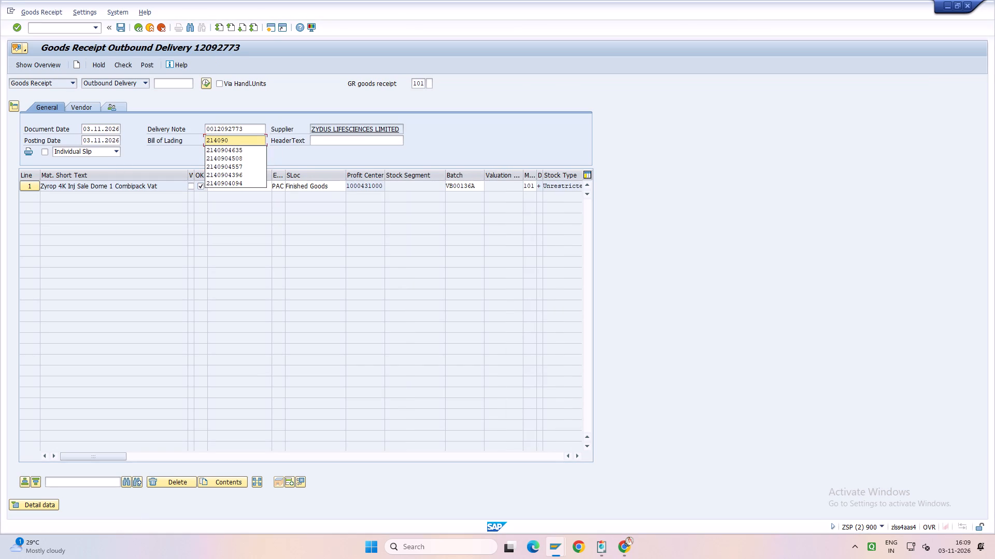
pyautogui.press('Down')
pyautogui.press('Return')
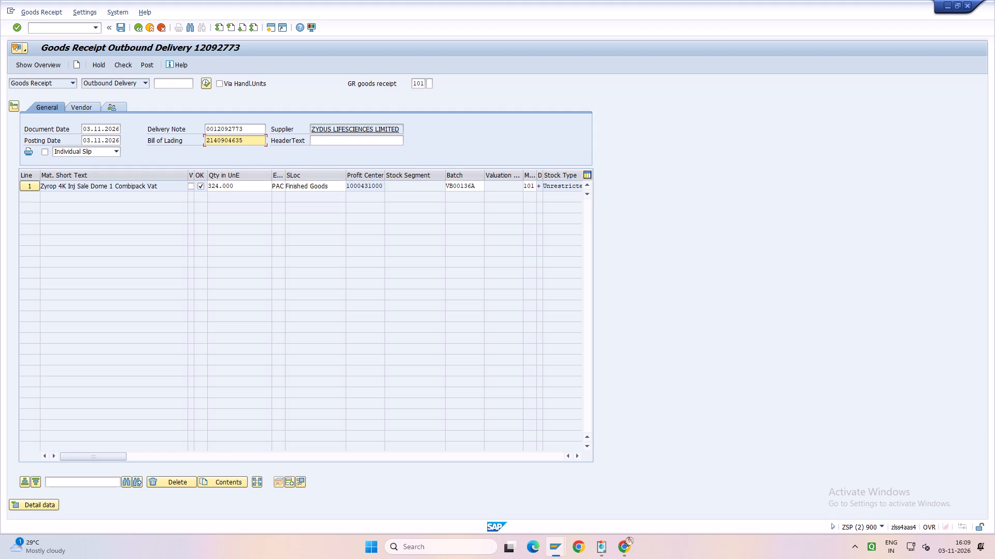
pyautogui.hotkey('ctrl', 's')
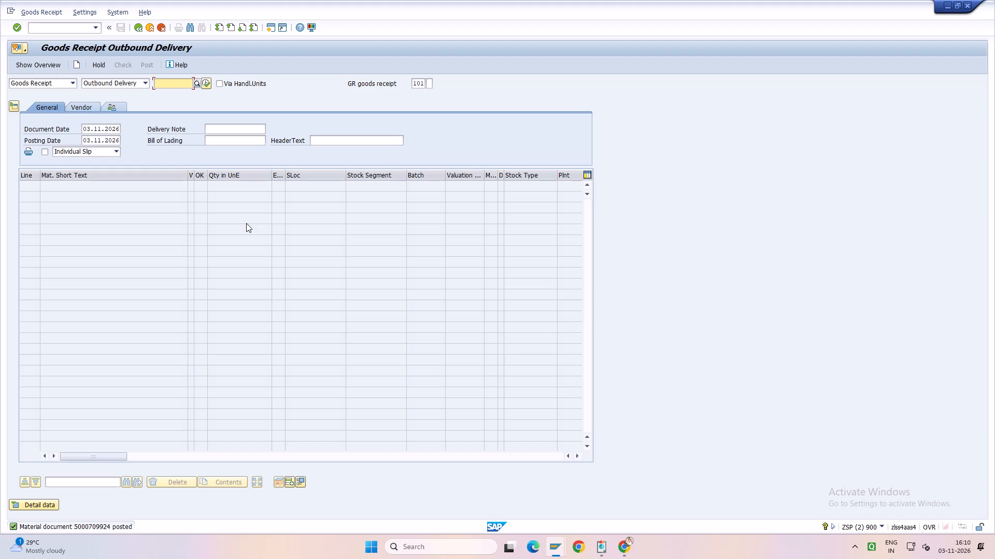
# Leave the GST inbound invoice list and start the LR Actual Receipt Date Entry transaction (/nztr6).
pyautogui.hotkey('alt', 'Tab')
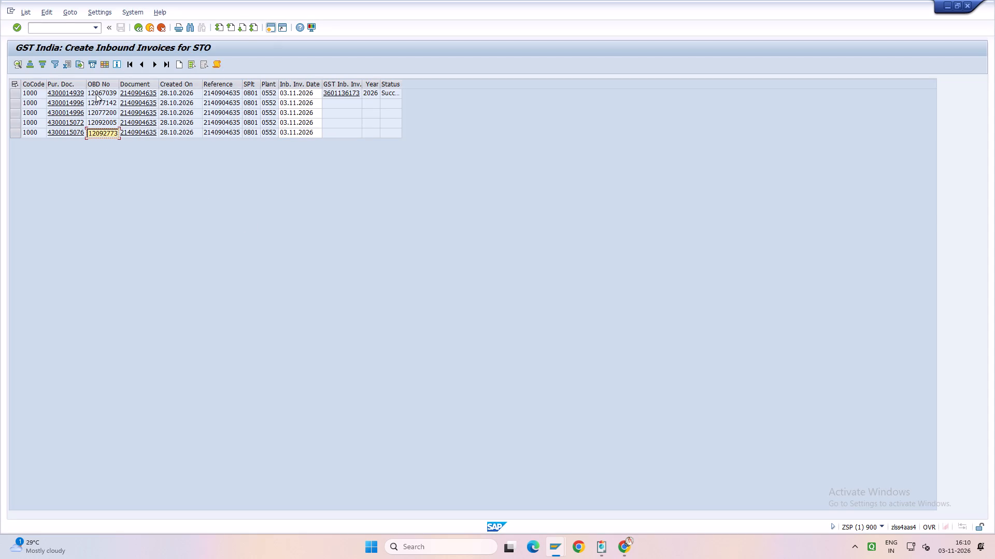
pyautogui.moveTo(96, 94); pyautogui.dragTo(98, 98)
pyautogui.click(105, 106)
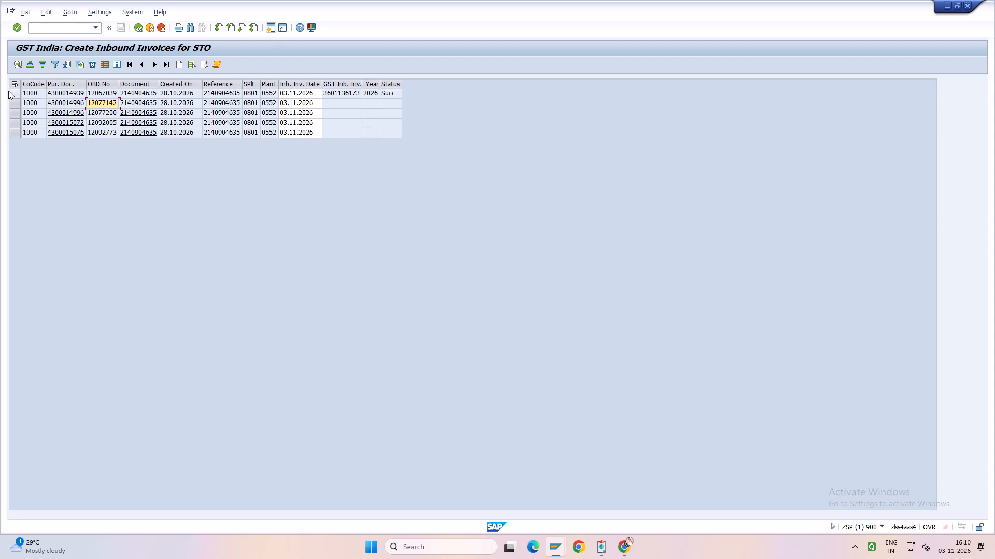
pyautogui.moveTo(9, 91); pyautogui.dragTo(18, 131)
pyautogui.click(191, 269)
pyautogui.click(138, 28)
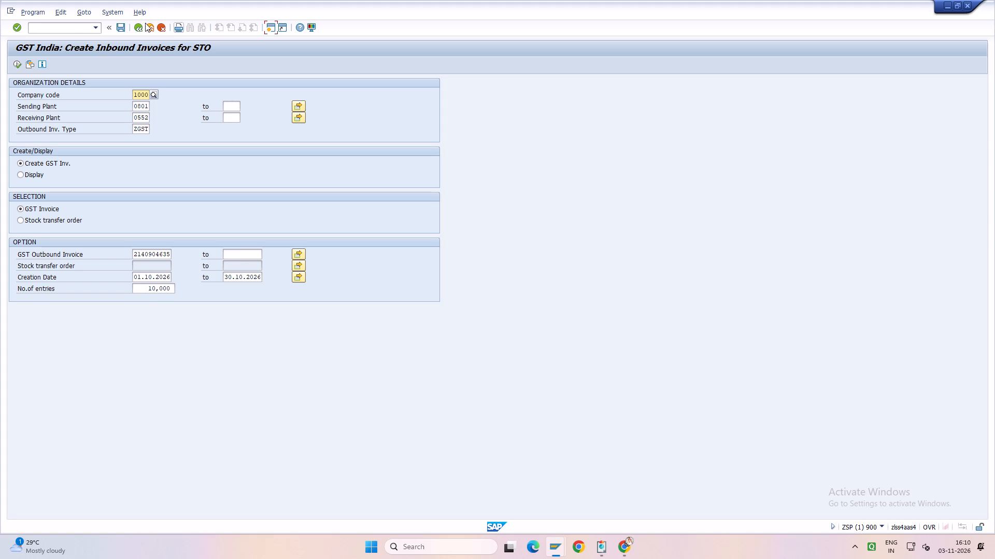
pyautogui.click(97, 26)
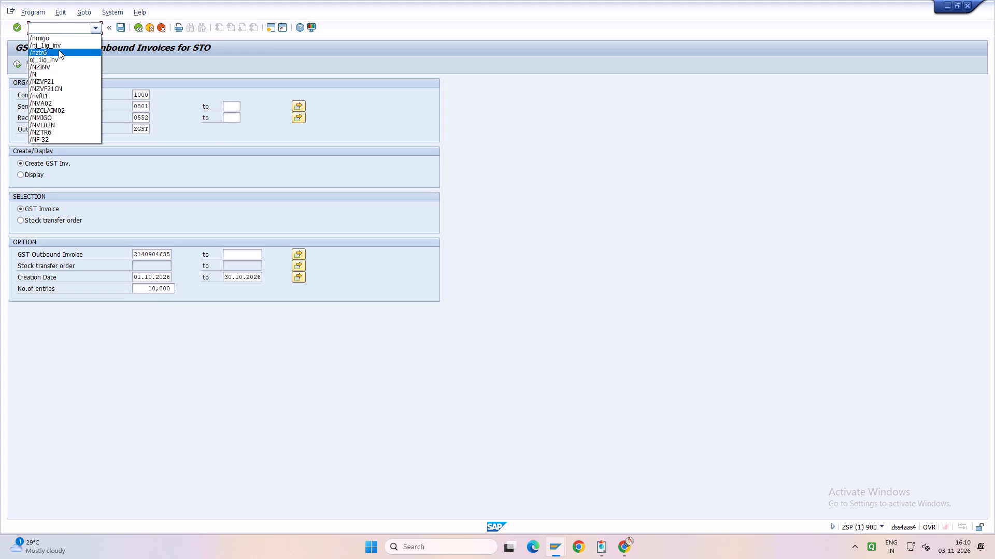
pyautogui.click(59, 50)
pyautogui.press('Return')
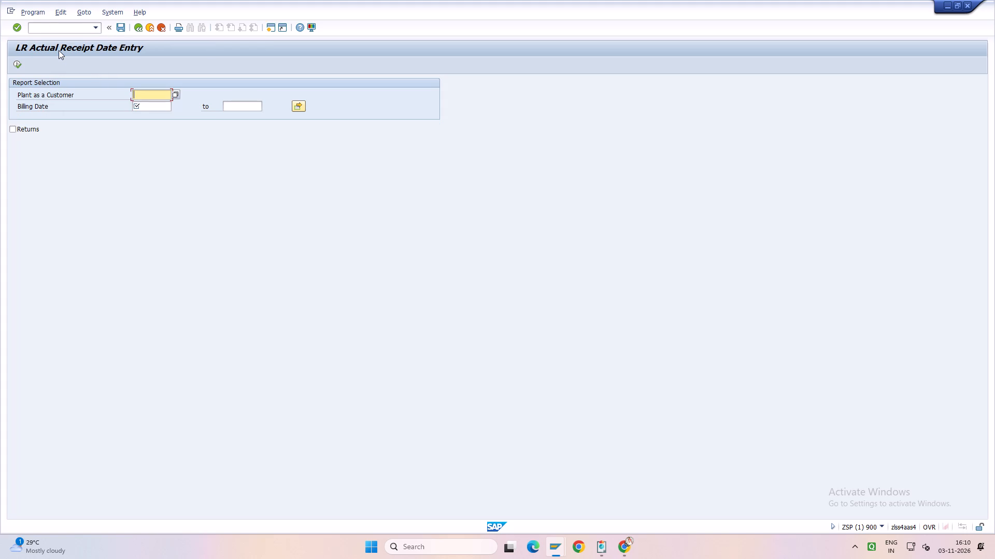
# Run the receipt date selection for plant customer ph552 with billing dates 01.10.2026 to 31.10.2026.
pyautogui.press('BackSpace')
pyautogui.press('Down')
pyautogui.press('Tab')
pyautogui.press('BackSpace')
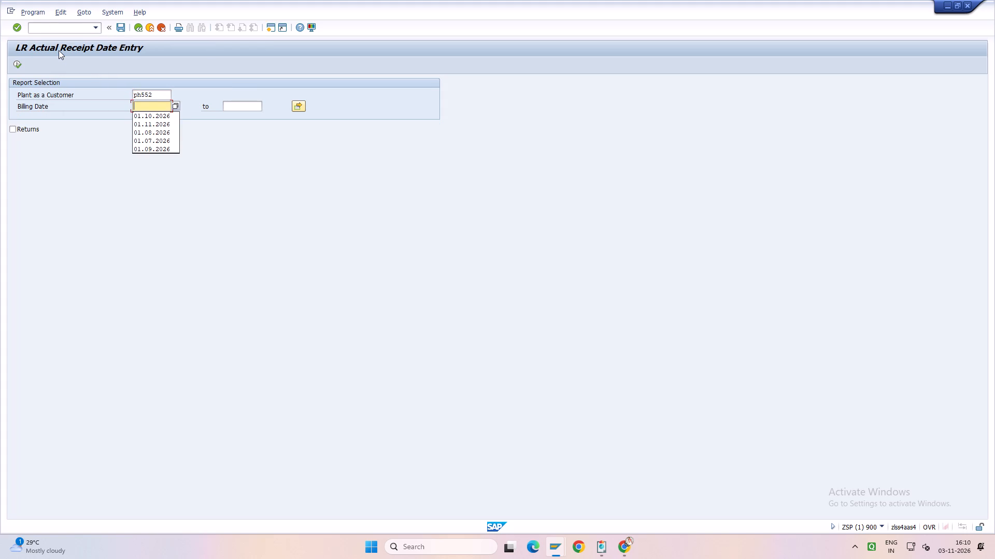
pyautogui.press('Down')
pyautogui.press('Tab')
pyautogui.press('BackSpace')
pyautogui.press('Down')
pyautogui.press('Tab')
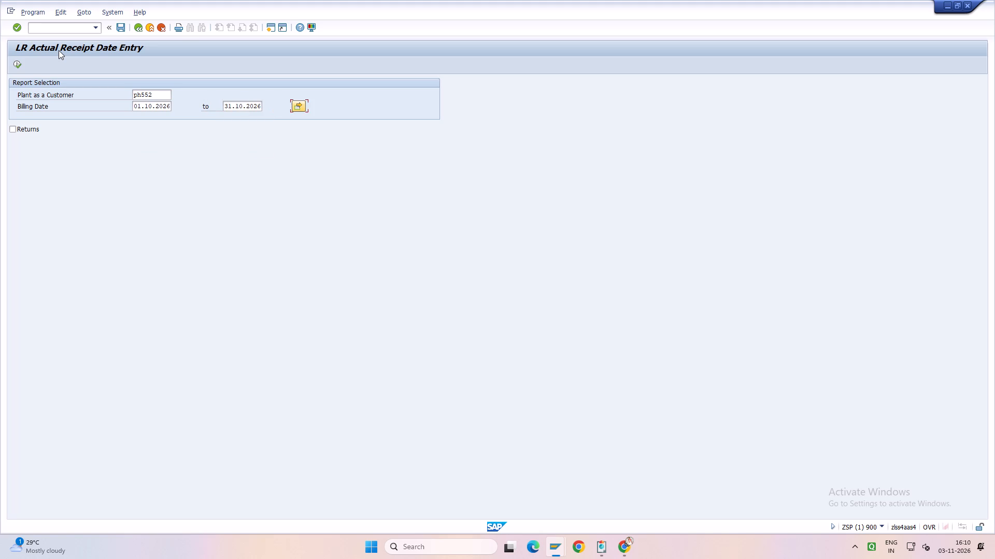
pyautogui.press('F8')
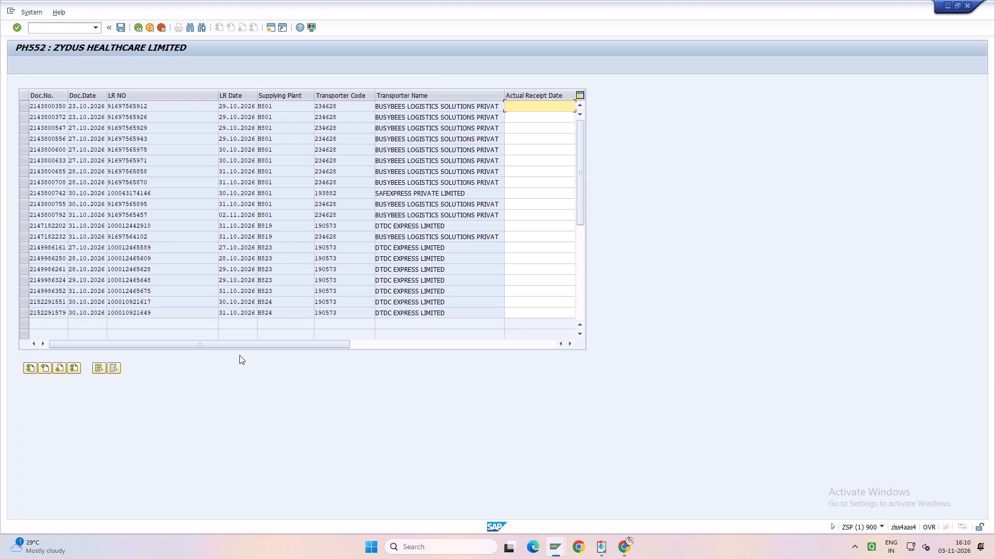
pyautogui.moveTo(240, 344); pyautogui.dragTo(0, 359)
pyautogui.moveTo(271, 345); pyautogui.dragTo(159, 345)
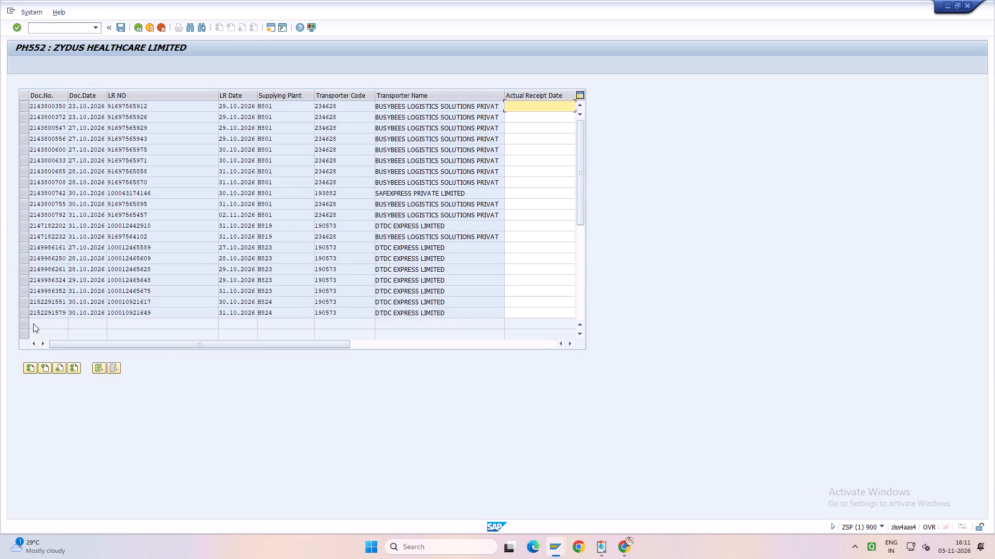
pyautogui.click(25, 270)
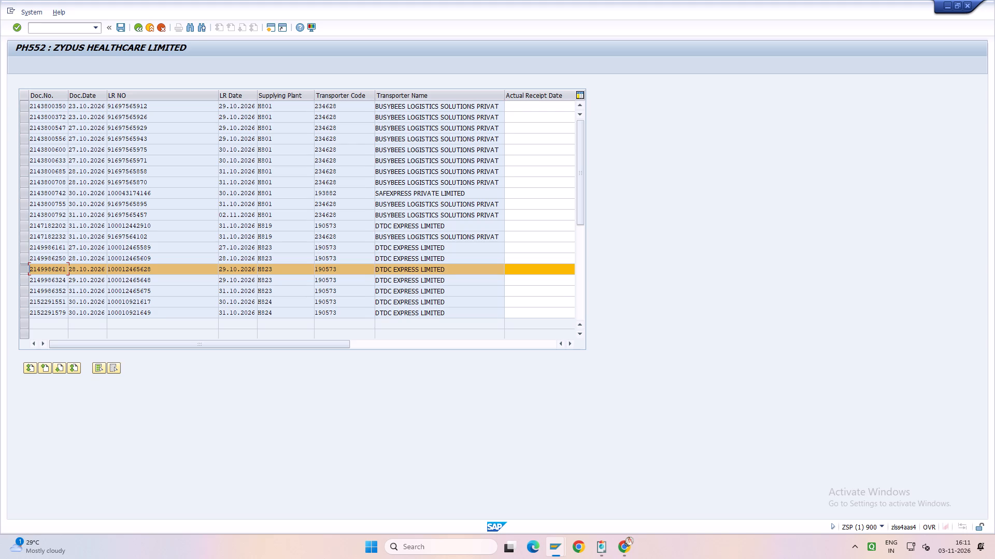
pyautogui.click(529, 272)
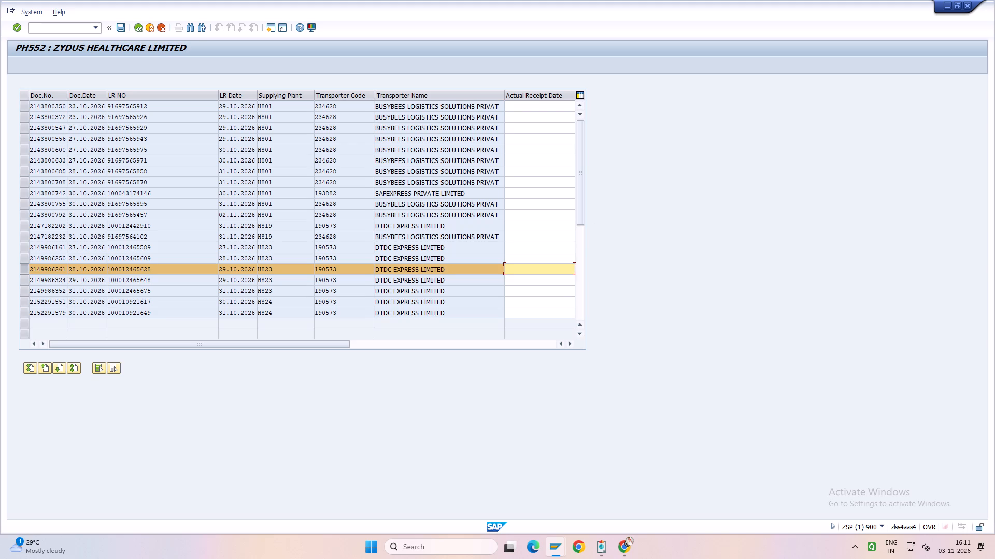
pyautogui.write('03')
pyautogui.press('Down')
pyautogui.press('Tab')
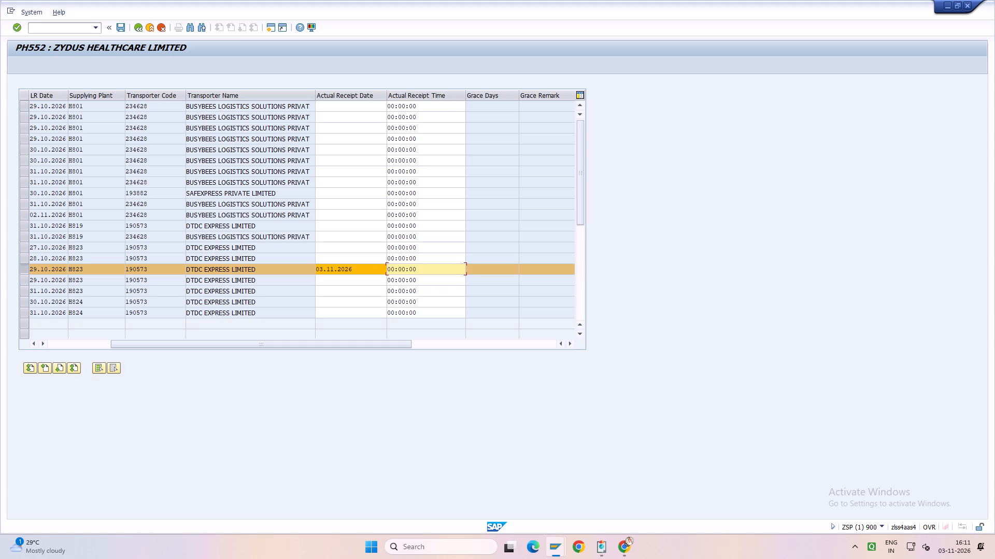
pyautogui.press('0')
pyautogui.press('4')
pyautogui.moveTo(155, 345); pyautogui.dragTo(34, 347)
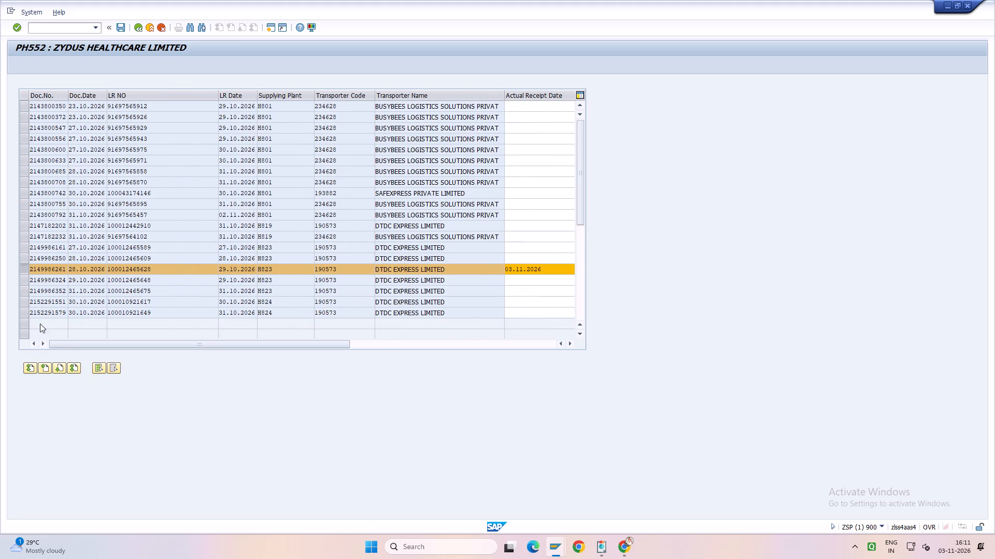
pyautogui.click(23, 259)
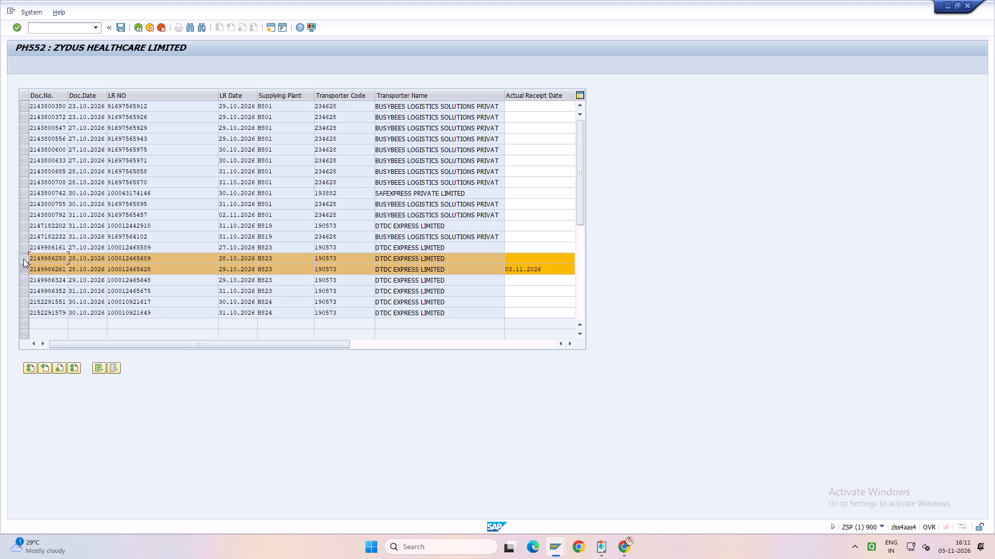
pyautogui.click(531, 259)
pyautogui.write('03')
pyautogui.press('Down')
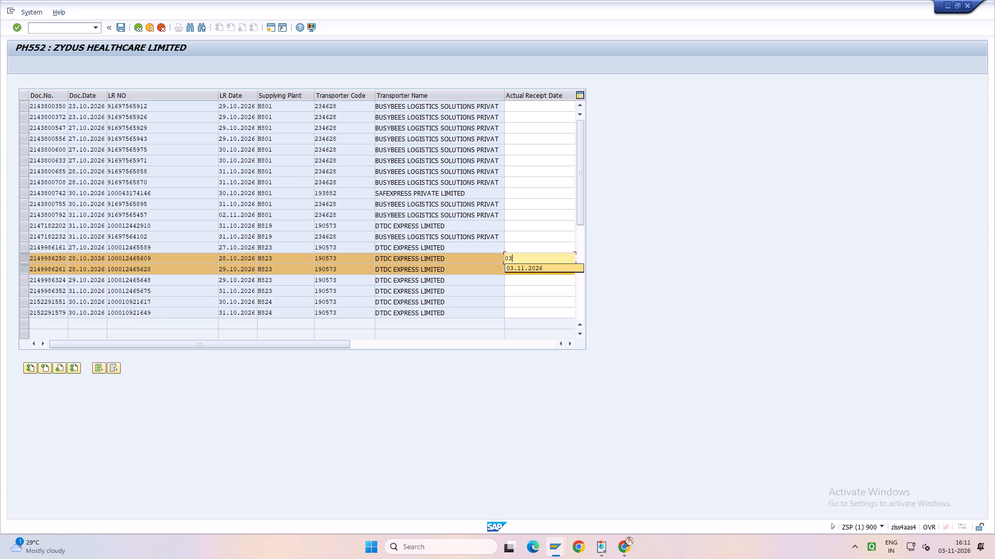
pyautogui.press('Tab')
pyautogui.write('04')
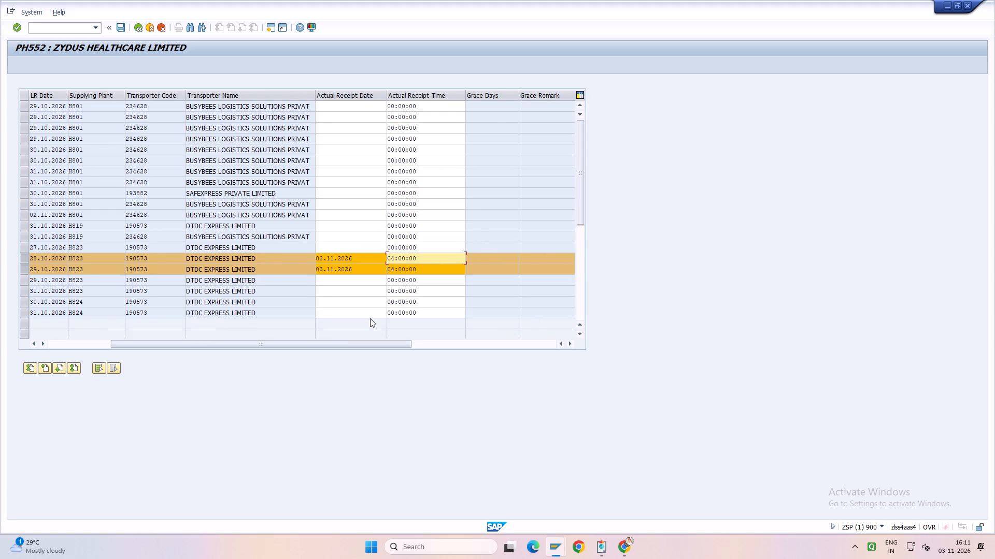
pyautogui.moveTo(307, 345); pyautogui.dragTo(127, 360)
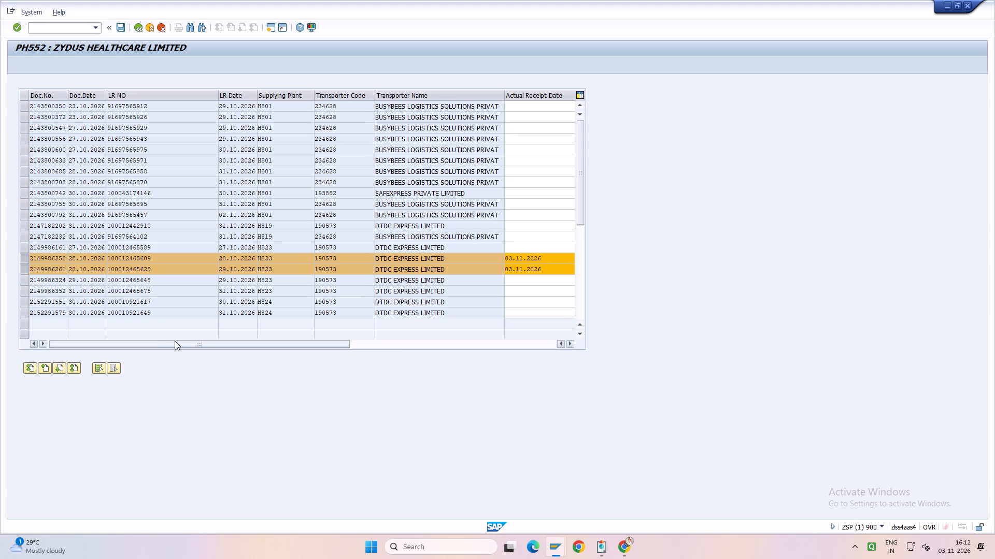
pyautogui.click(24, 281)
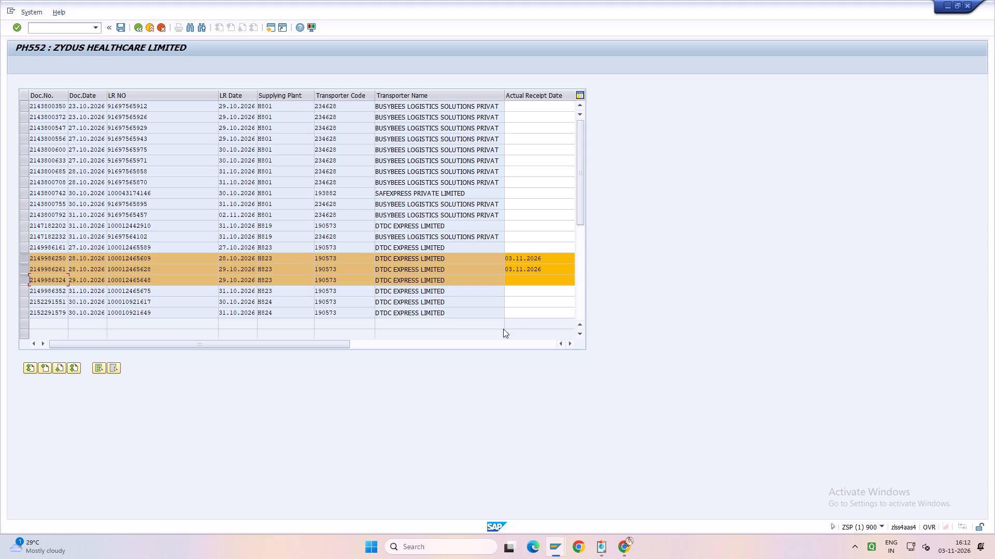
pyautogui.click(525, 282)
pyautogui.write('03')
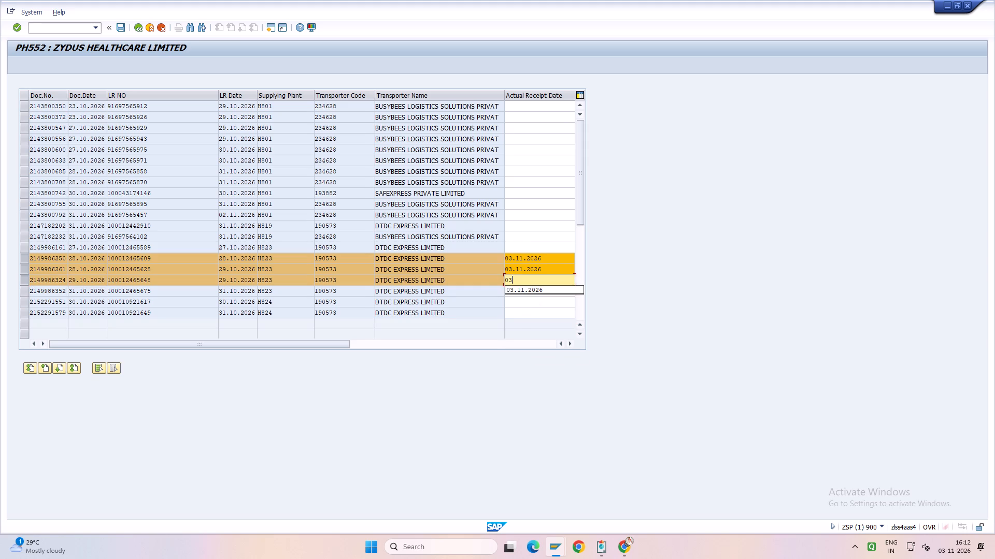
pyautogui.press('Down')
pyautogui.press('Tab')
pyautogui.write('04')
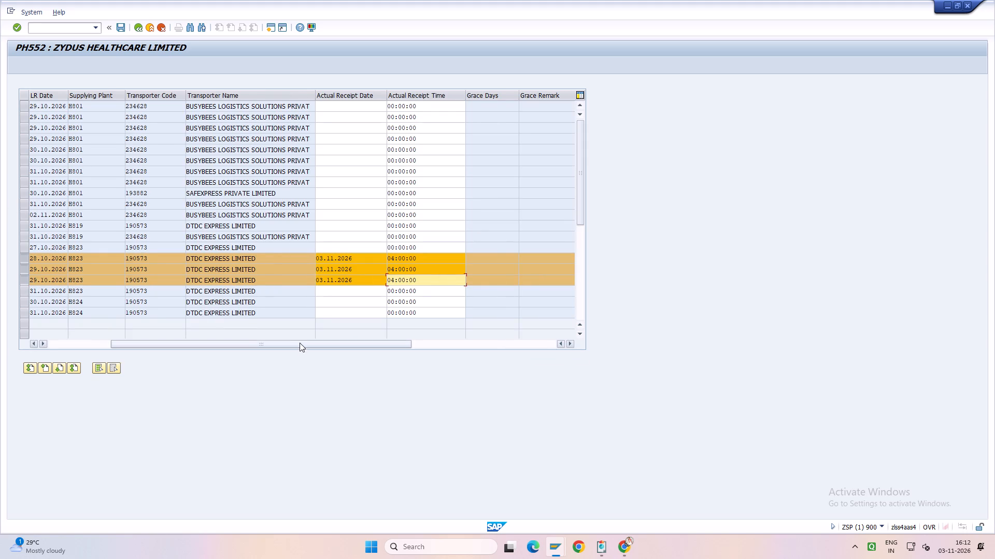
pyautogui.moveTo(300, 343); pyautogui.dragTo(0, 346)
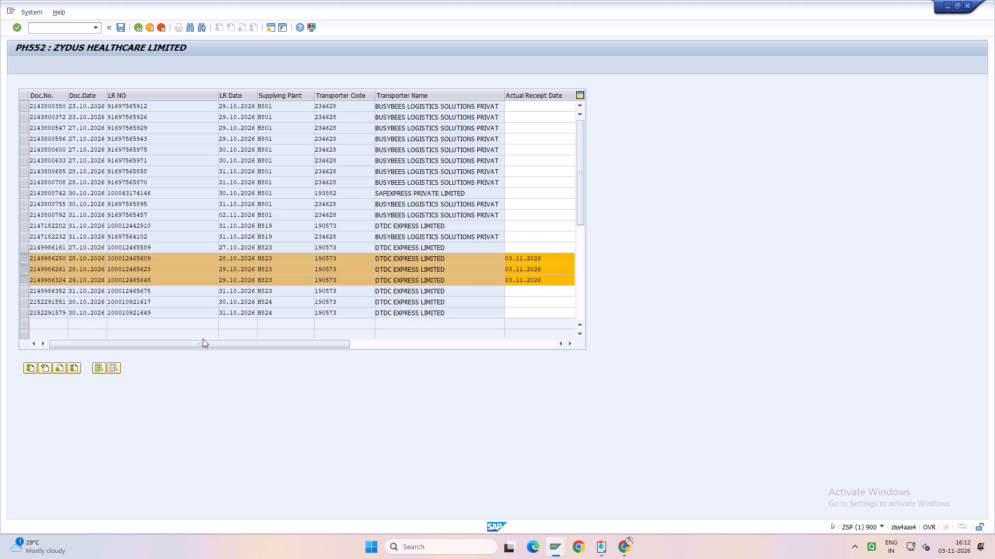
pyautogui.click(21, 245)
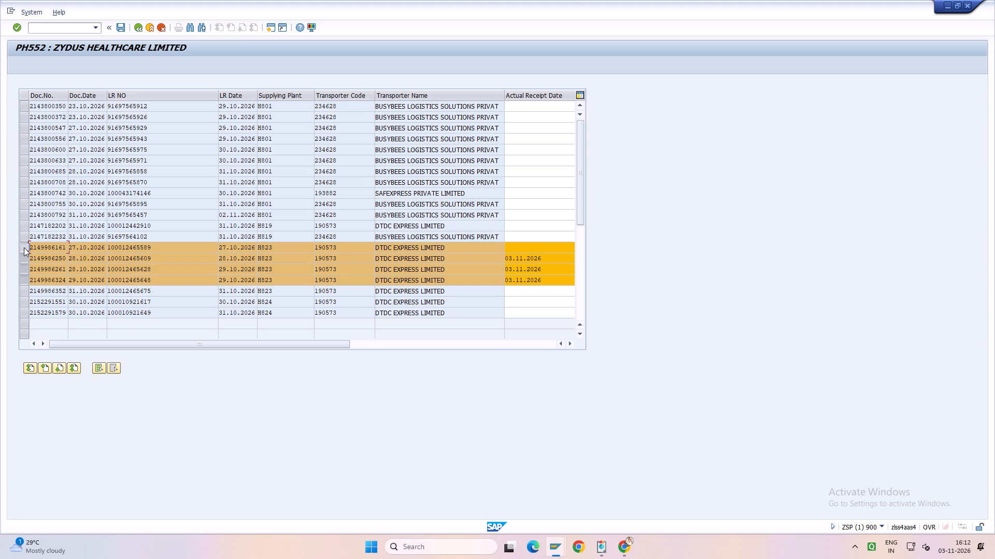
pyautogui.click(522, 249)
pyautogui.write('03')
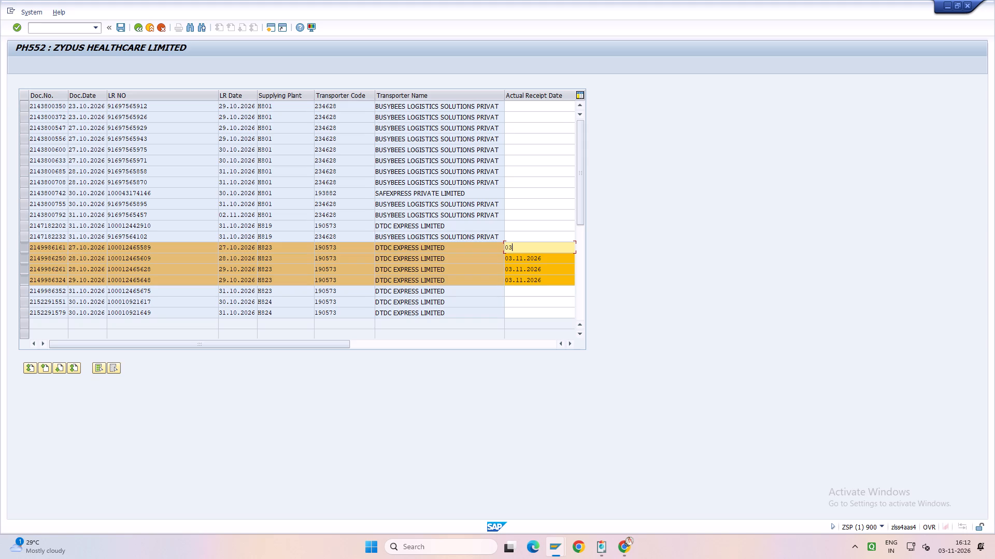
pyautogui.press('Down')
pyautogui.press('Tab')
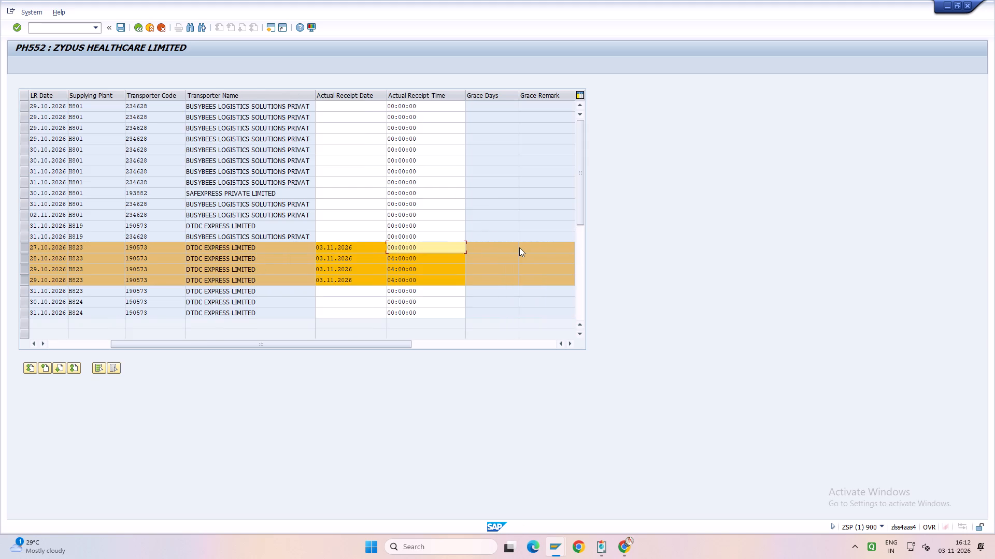
pyautogui.write('04')
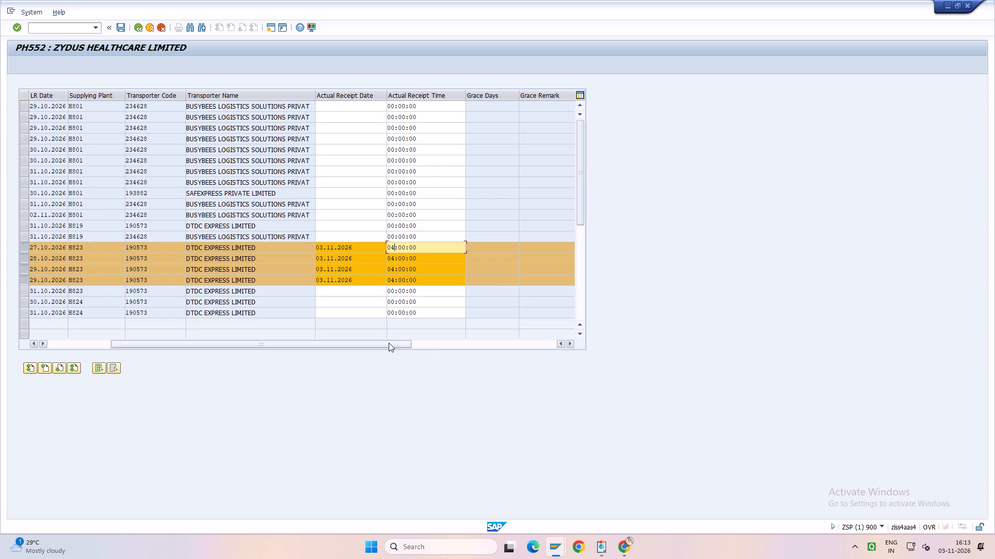
# Save the actual receipt dates and times of the four selected H823 consignments.
pyautogui.moveTo(389, 343); pyautogui.dragTo(110, 356)
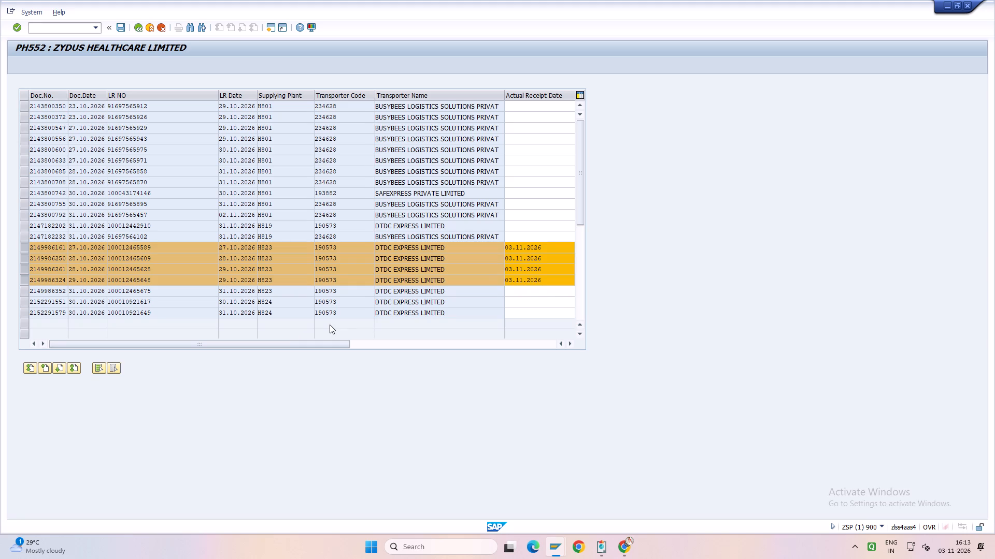
pyautogui.hotkey('ctrl', 's')
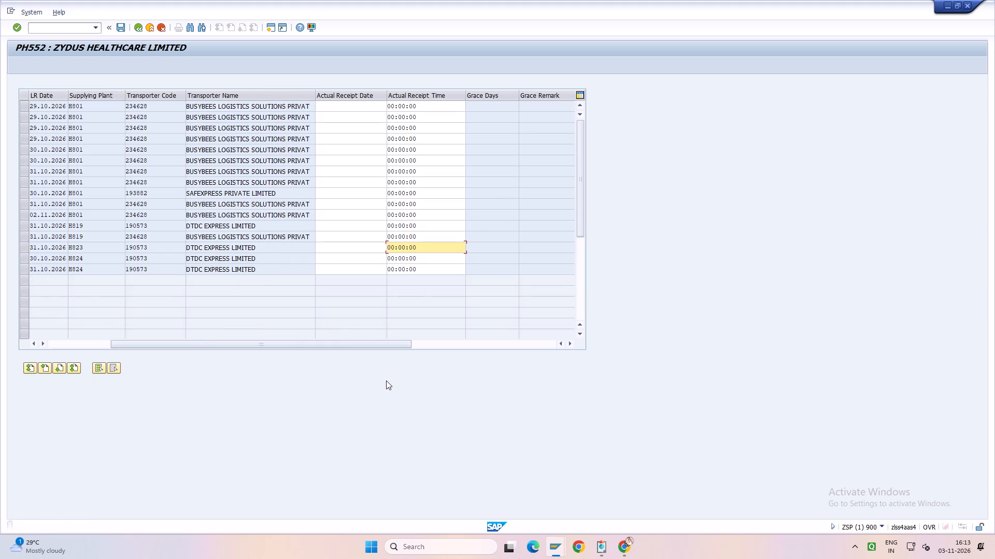
pyautogui.moveTo(339, 344); pyautogui.dragTo(102, 380)
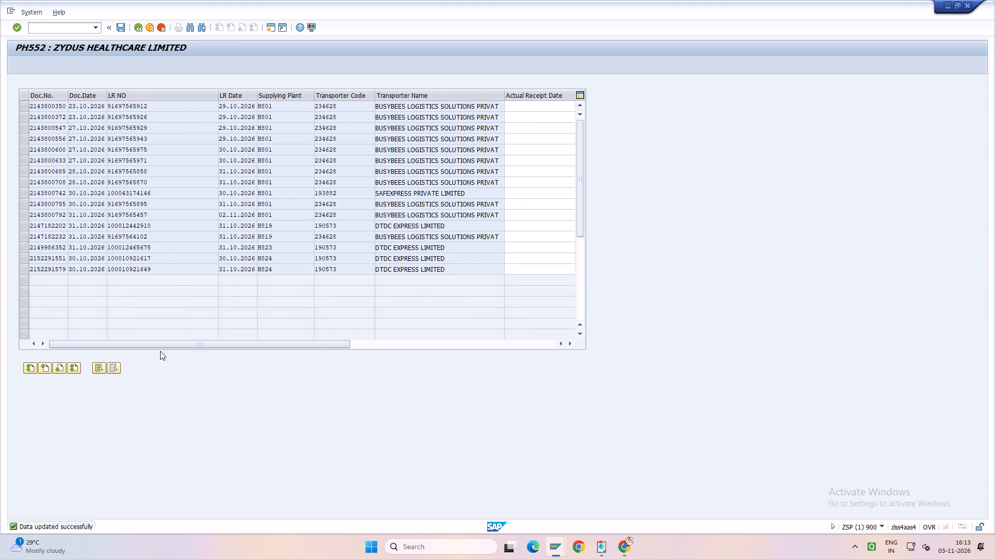
pyautogui.moveTo(161, 347); pyautogui.dragTo(0, 347)
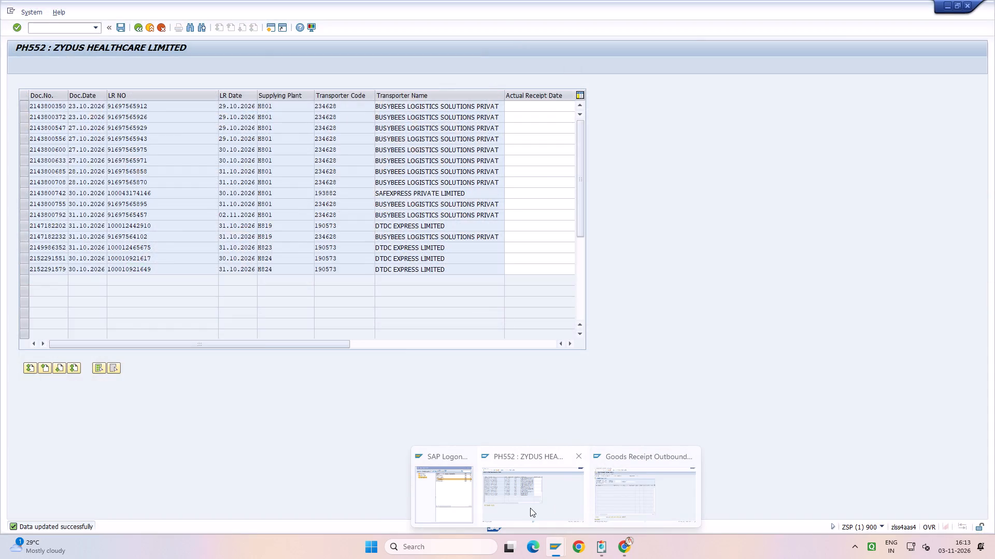
pyautogui.click(276, 389)
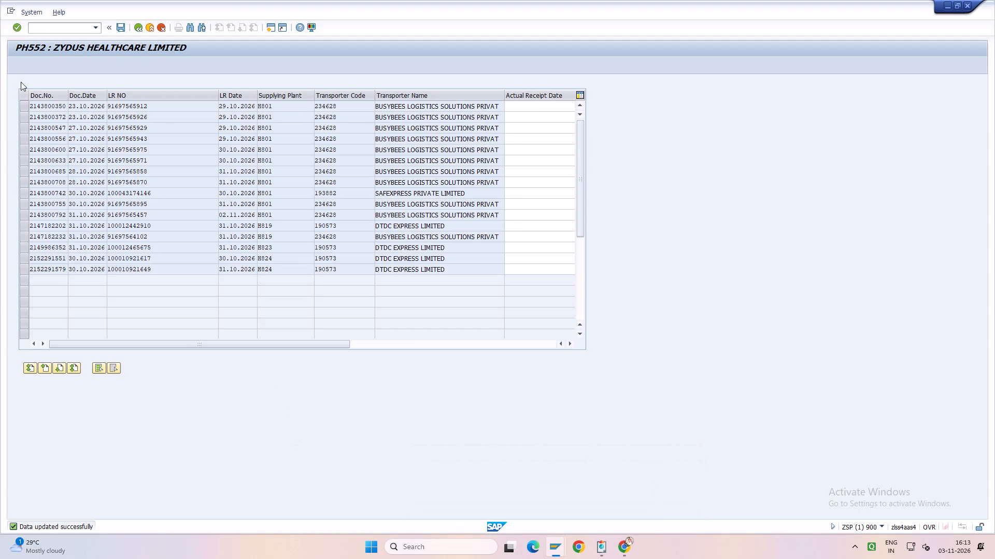
# Leave the receipt date list and start the GST inbound invoice transaction for stock transfers (/nj_1ig_inv).
pyautogui.click(99, 22)
pyautogui.click(95, 27)
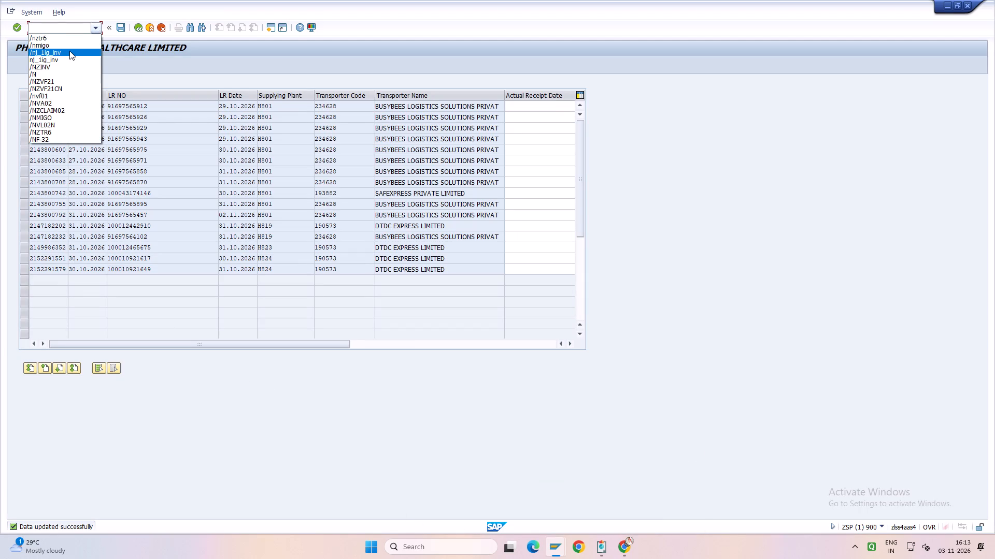
pyautogui.click(69, 51)
pyautogui.press('Return')
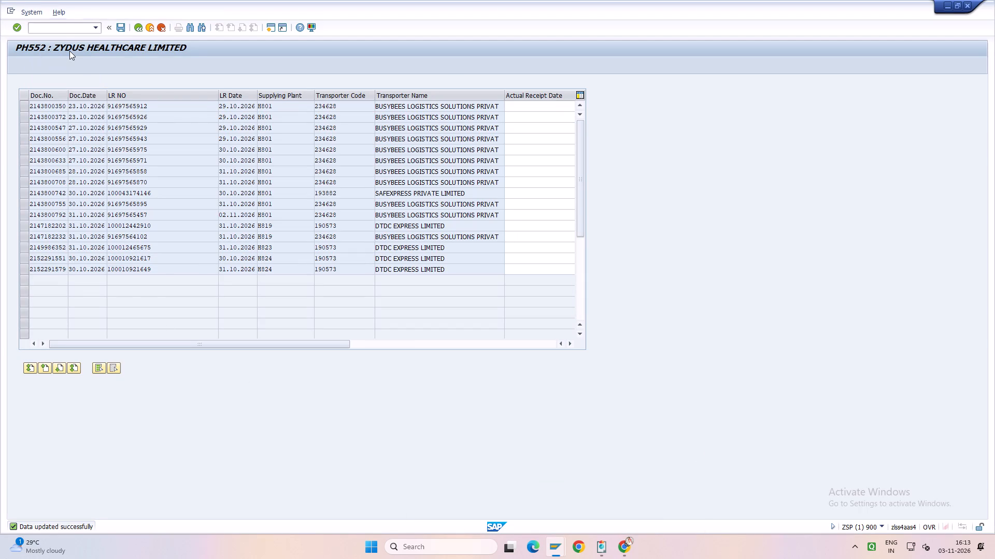
# Fill the organization details with company code 2920, sending plant h823, receiving plant h552 and outbound invoice type ZGst.
pyautogui.press('BackSpace')
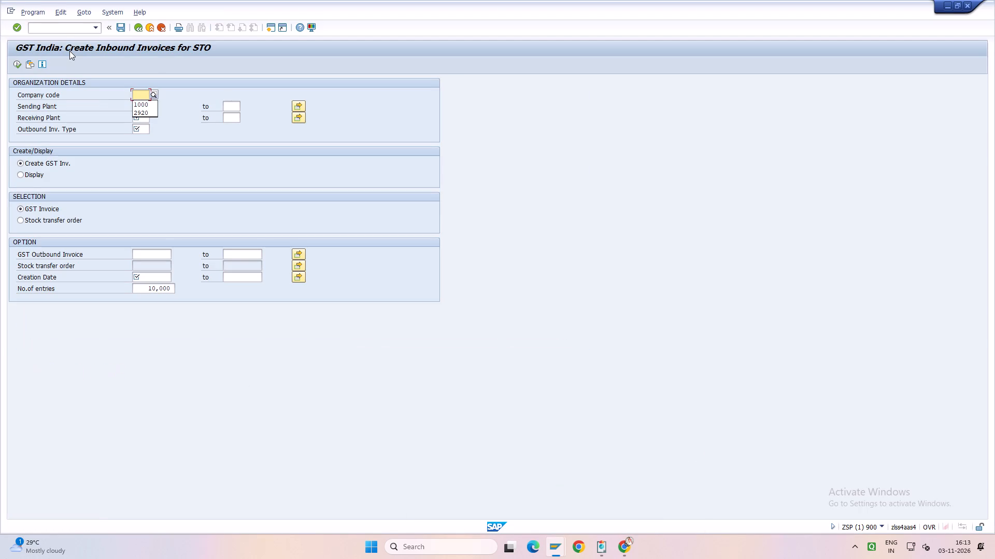
pyautogui.press('Down')
pyautogui.press('Down')
pyautogui.press('Tab')
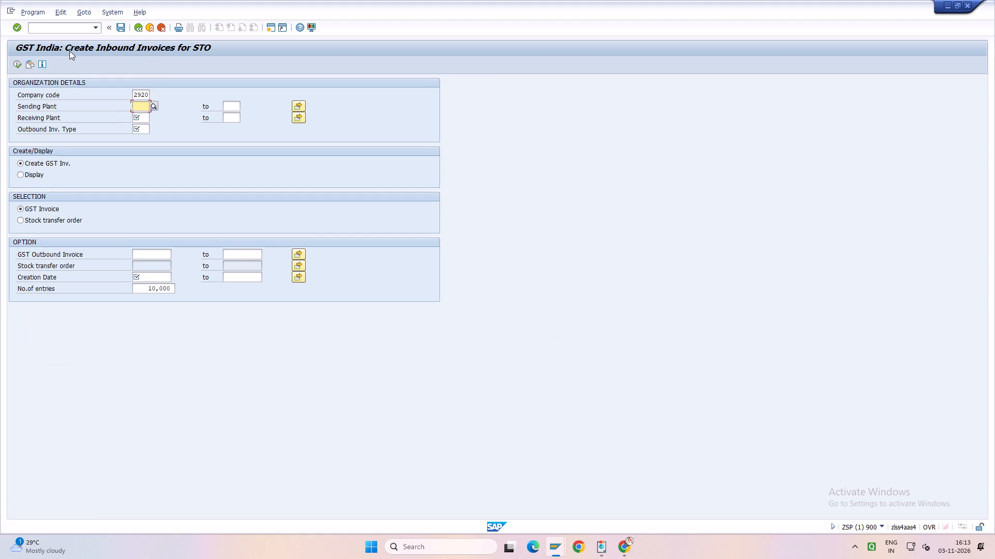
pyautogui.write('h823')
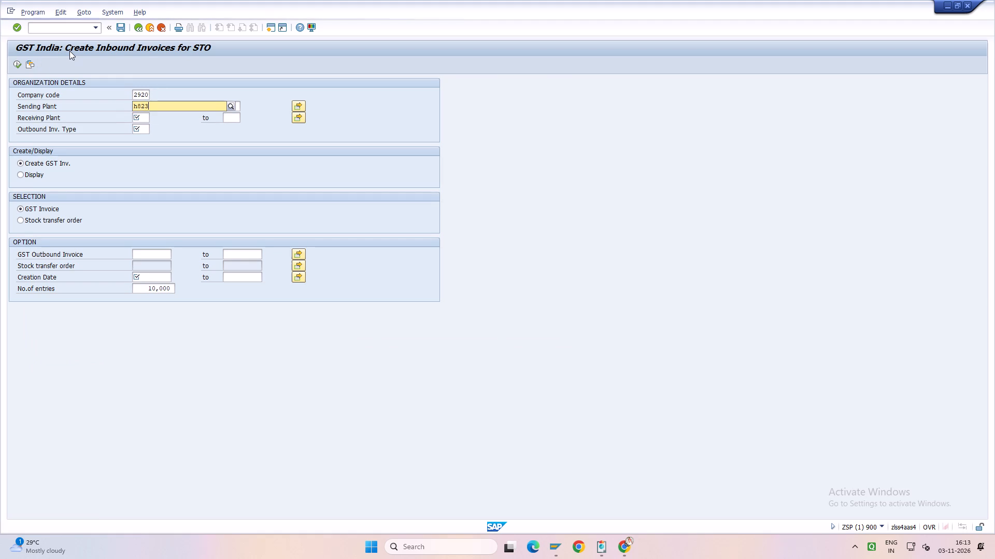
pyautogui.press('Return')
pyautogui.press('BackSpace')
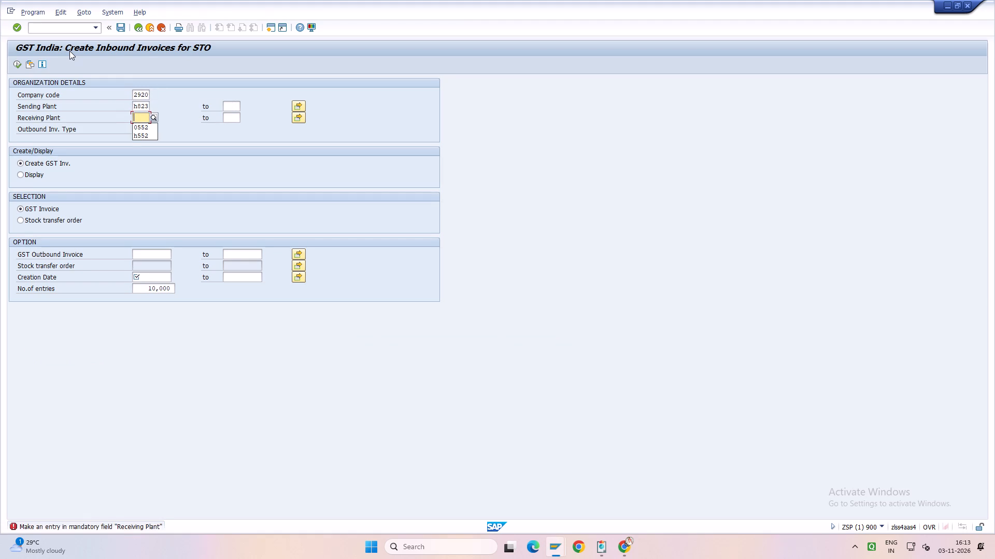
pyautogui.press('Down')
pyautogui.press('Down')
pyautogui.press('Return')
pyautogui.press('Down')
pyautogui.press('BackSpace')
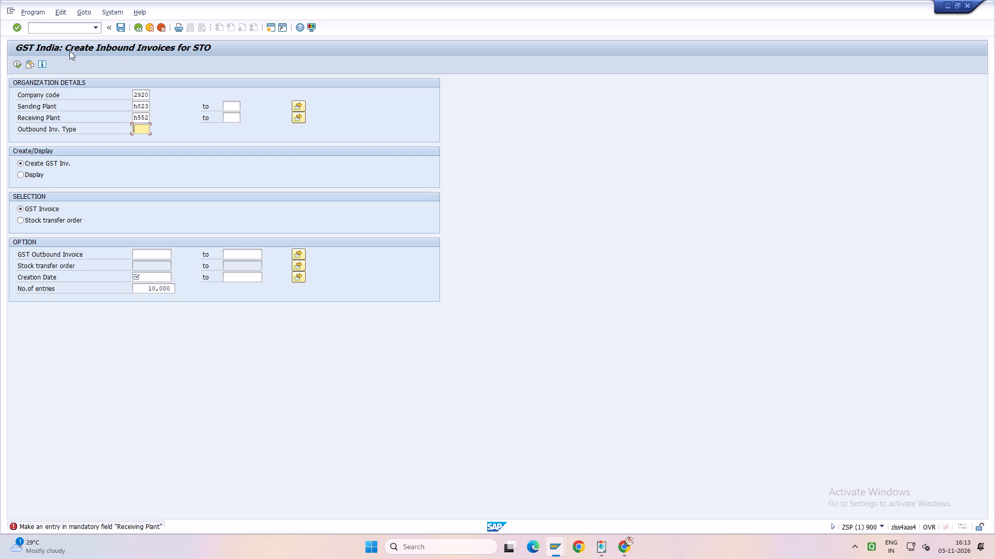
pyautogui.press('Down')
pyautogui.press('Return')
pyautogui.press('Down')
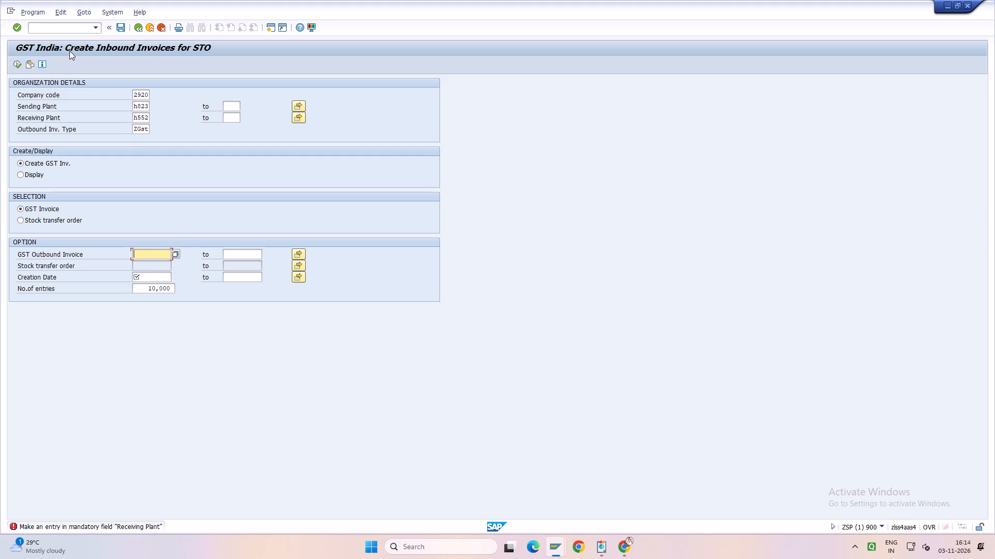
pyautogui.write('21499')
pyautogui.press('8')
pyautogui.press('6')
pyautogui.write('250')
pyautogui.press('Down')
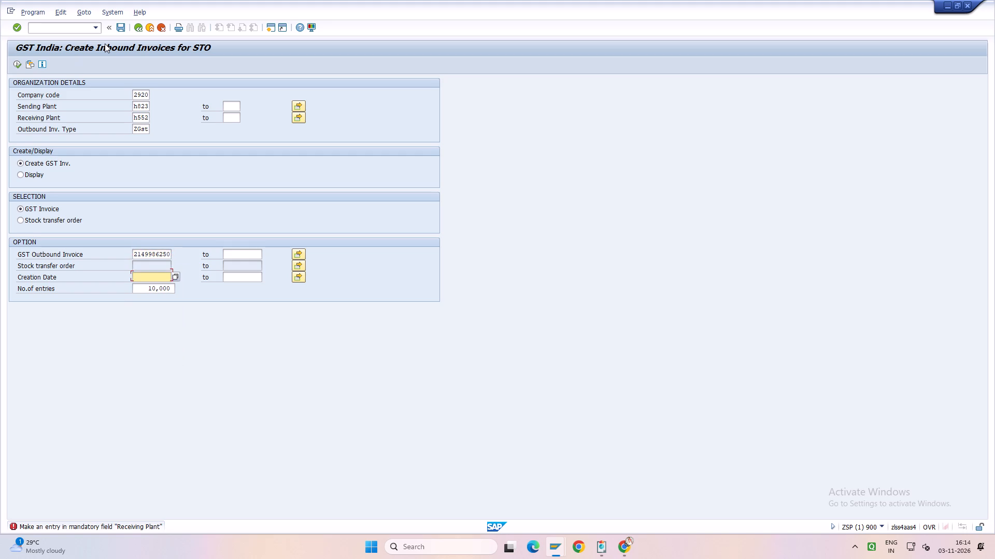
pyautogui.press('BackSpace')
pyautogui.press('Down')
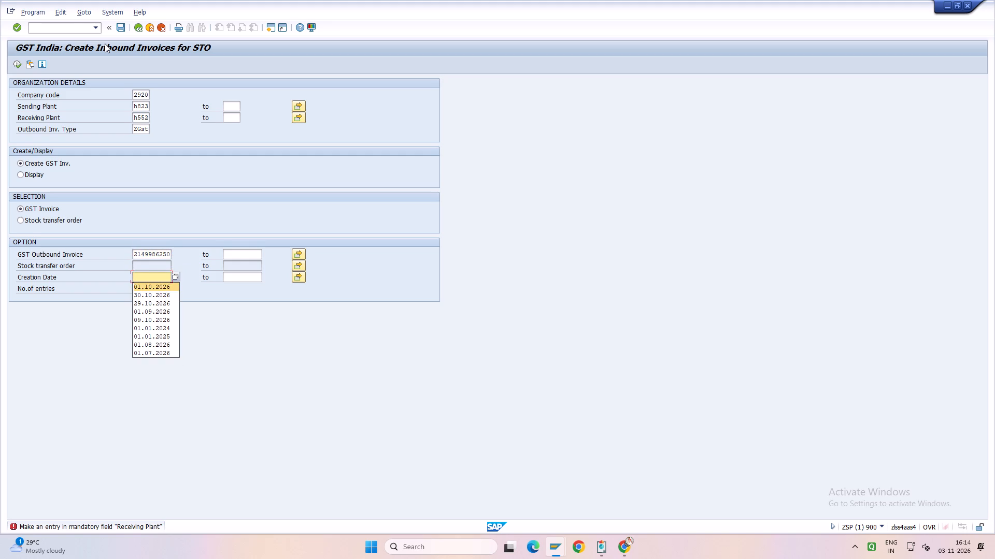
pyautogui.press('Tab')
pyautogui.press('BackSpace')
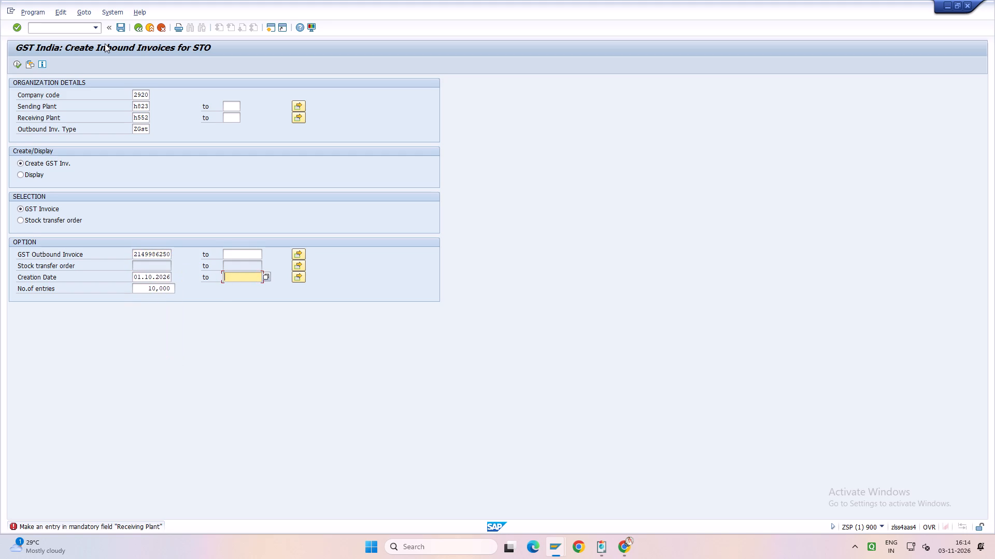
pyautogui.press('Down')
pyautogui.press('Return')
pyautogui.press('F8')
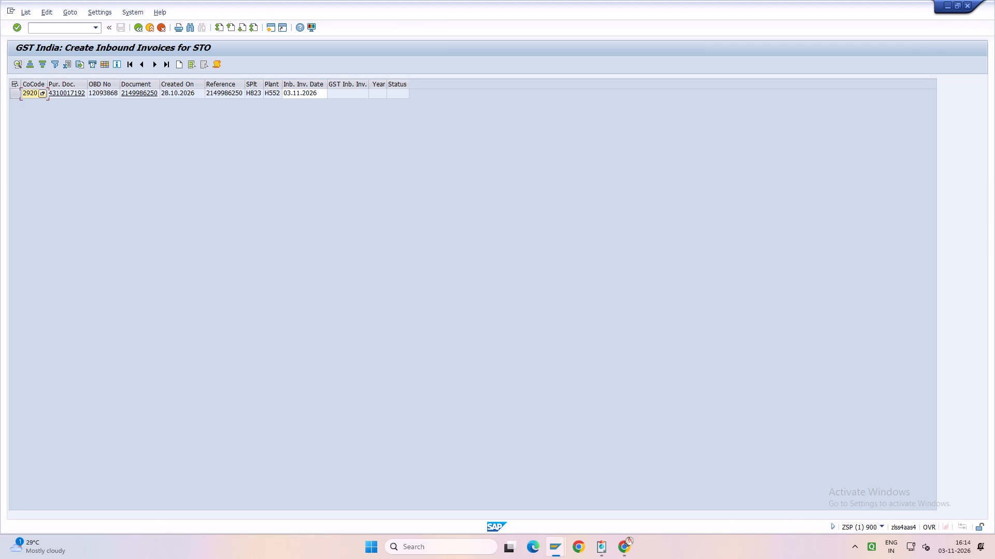
pyautogui.click(13, 96)
pyautogui.click(179, 63)
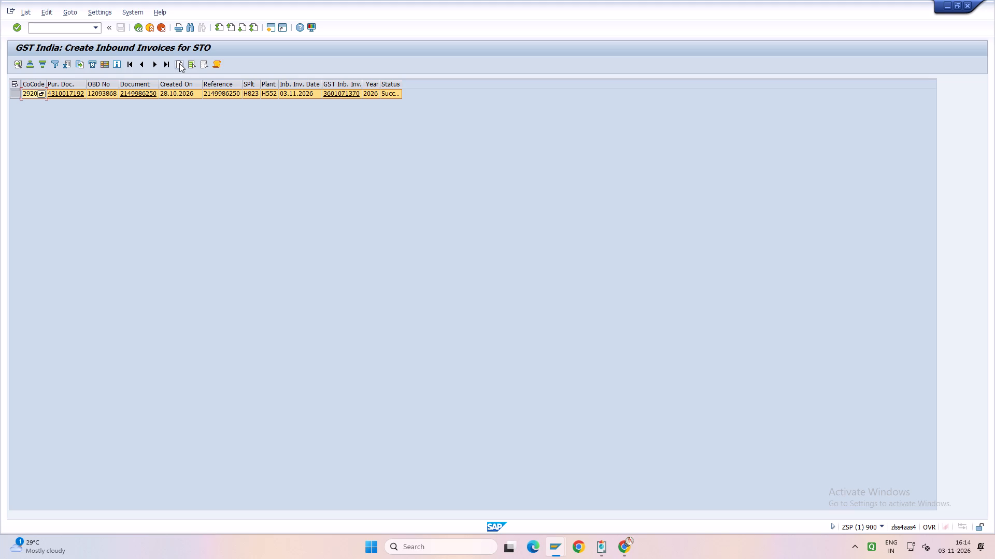
# Copy outbound delivery number 12093868 into the goods receipt session, load the delivery and mark its item as OK.
pyautogui.click(98, 91)
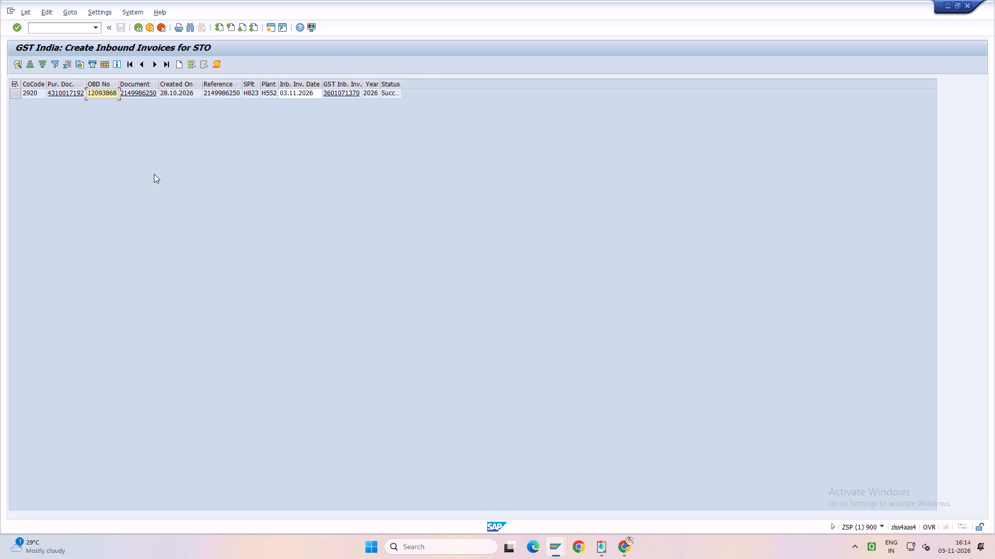
pyautogui.hotkey('ctrl', 'c')
pyautogui.hotkey('alt', 'Tab')
pyautogui.hotkey('ctrl', 'v')
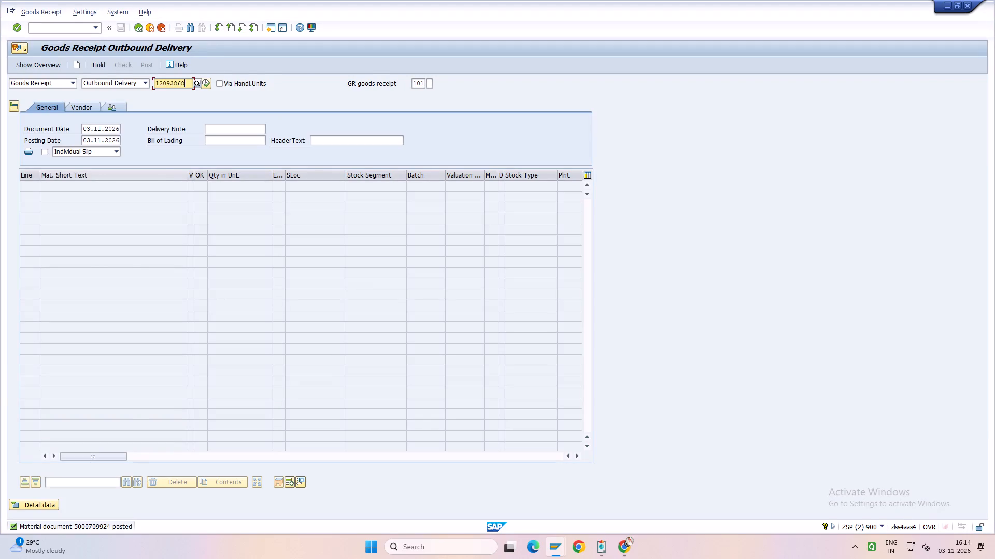
pyautogui.press('Return')
pyautogui.click(203, 187)
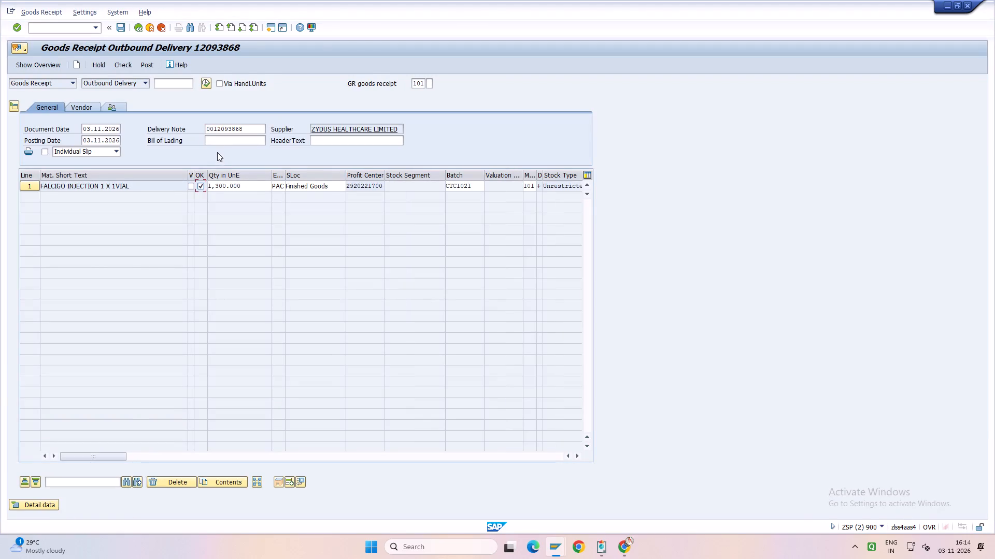
pyautogui.click(219, 142)
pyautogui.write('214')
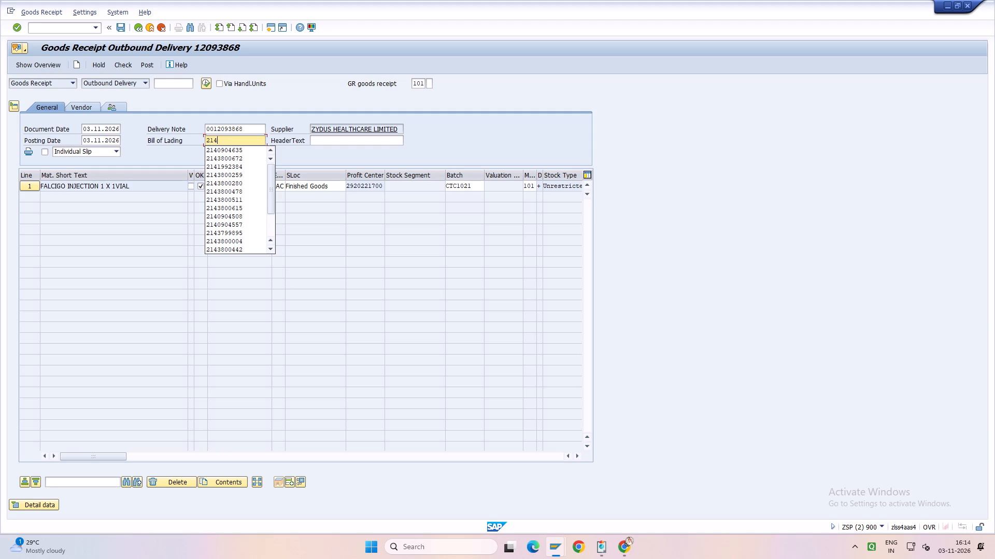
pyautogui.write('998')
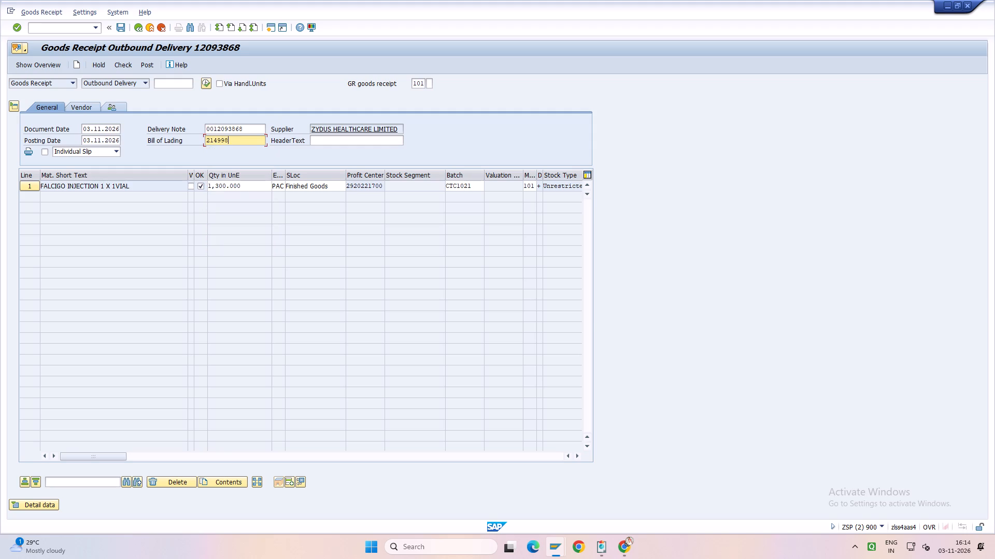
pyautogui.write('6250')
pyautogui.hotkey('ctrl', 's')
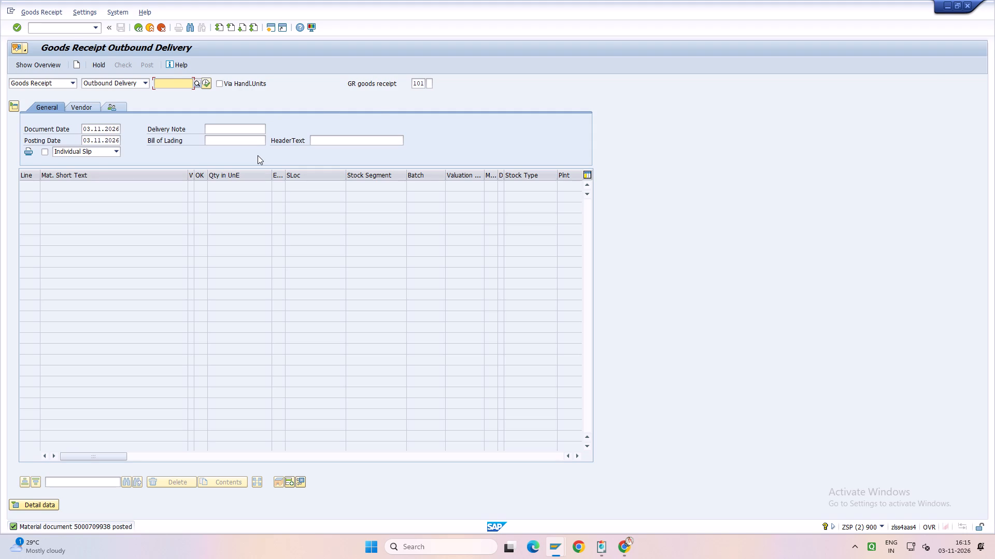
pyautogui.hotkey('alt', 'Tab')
pyautogui.click(133, 24)
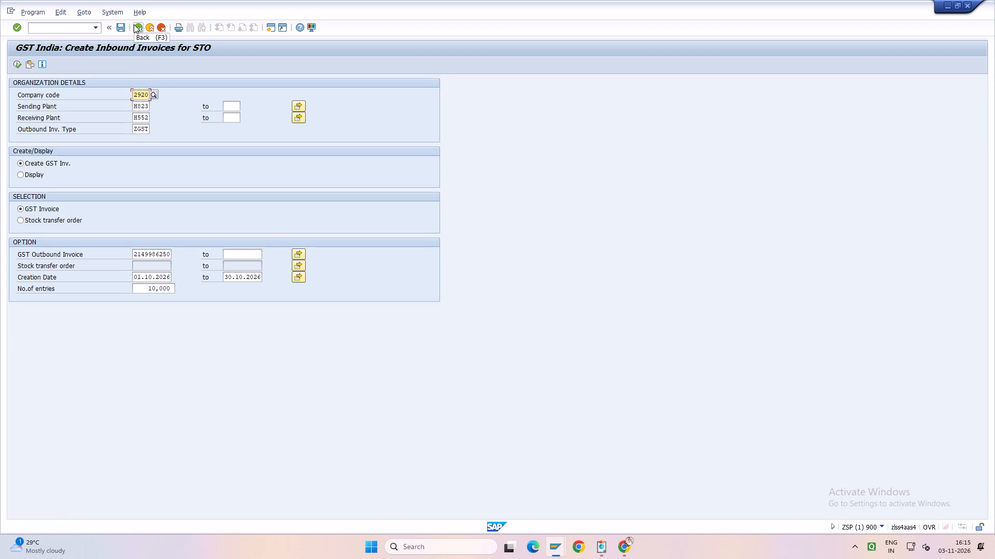
pyautogui.press('Down')
pyautogui.press('Down')
pyautogui.press('Down')
pyautogui.press('Down')
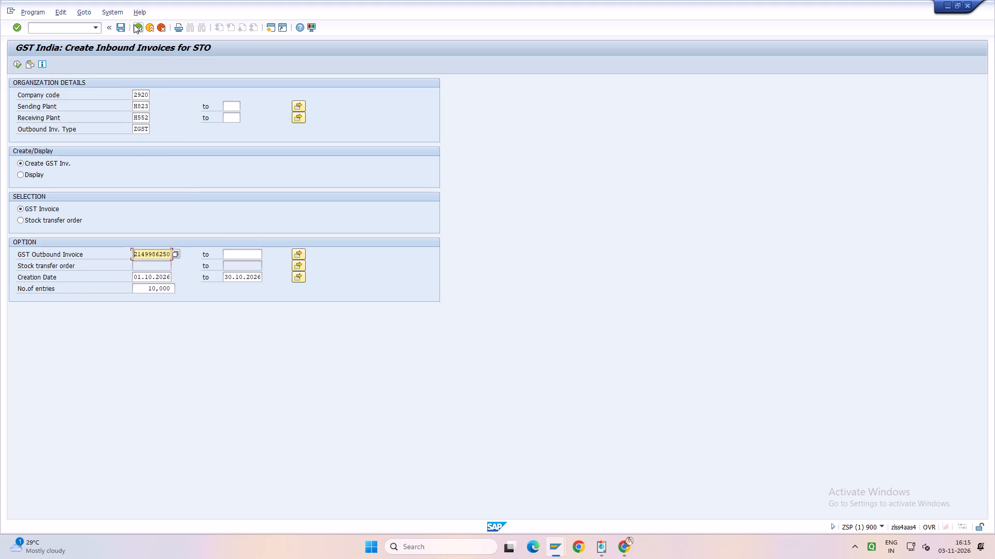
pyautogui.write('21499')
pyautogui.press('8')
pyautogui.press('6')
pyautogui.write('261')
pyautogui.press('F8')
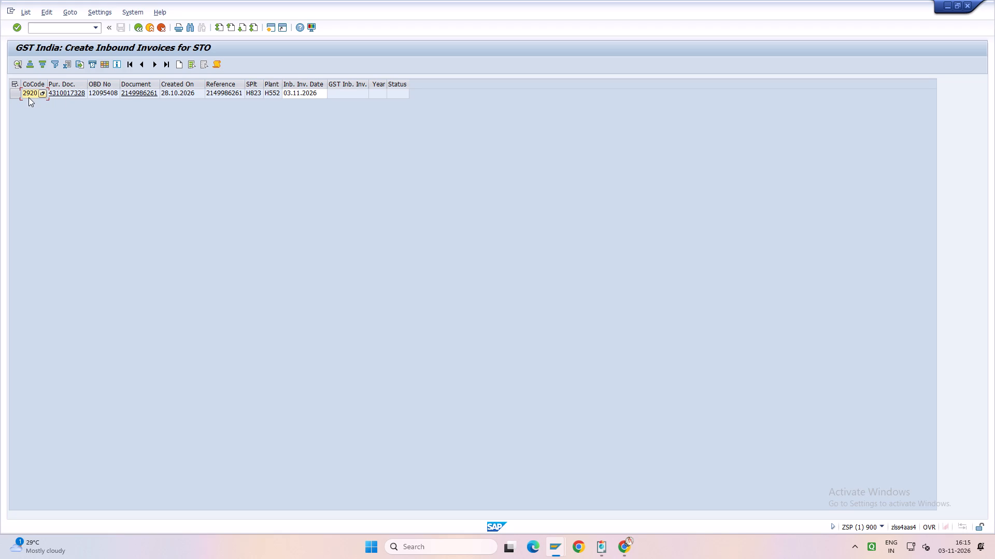
pyautogui.click(17, 95)
pyautogui.click(179, 67)
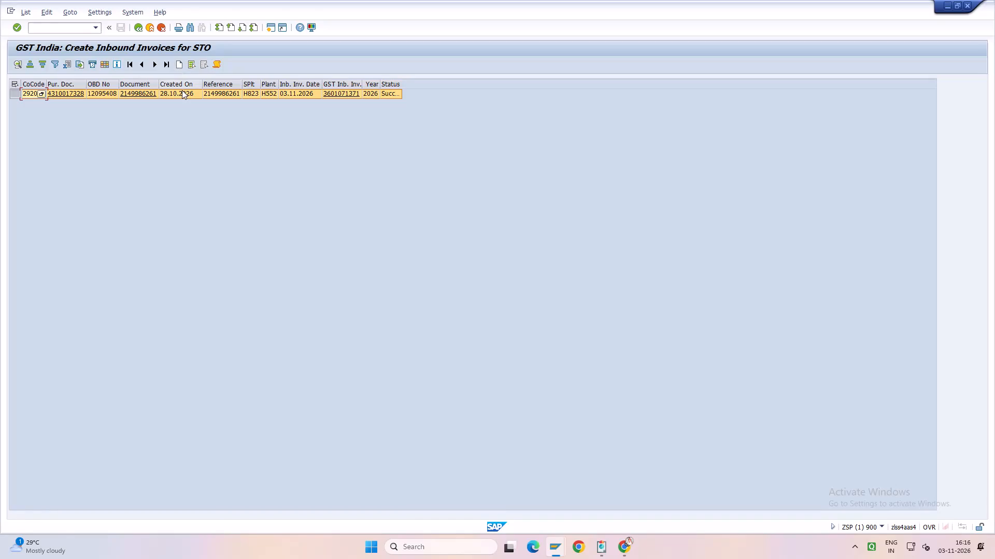
# Copy outbound delivery number 12095408 into the goods receipt session, load the delivery and mark all its items as OK.
pyautogui.click(101, 95)
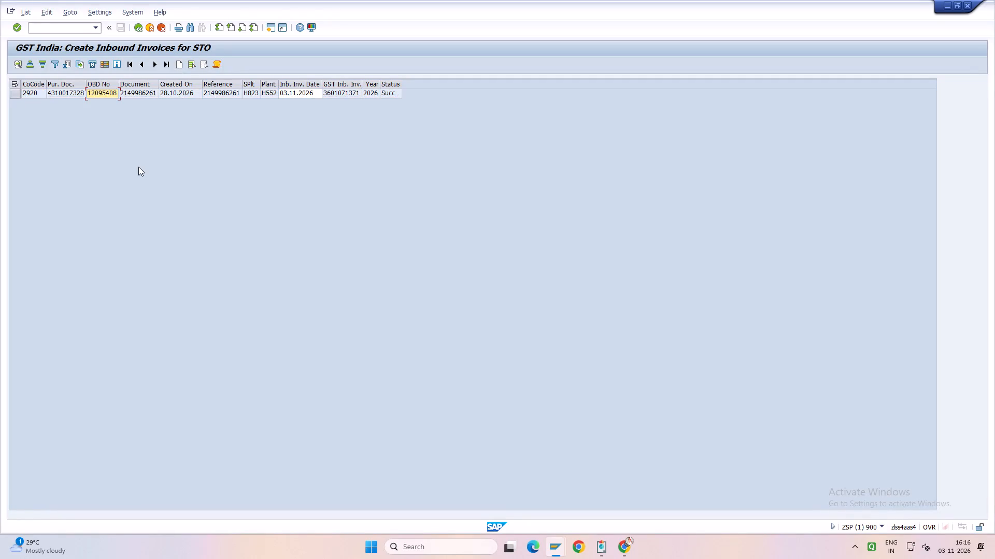
pyautogui.hotkey('ctrl', 'c')
pyautogui.hotkey('ctrl', 'c')
pyautogui.hotkey('ctrl', 'c')
pyautogui.hotkey('ctrl', 'c')
pyautogui.hotkey('alt', 'Tab')
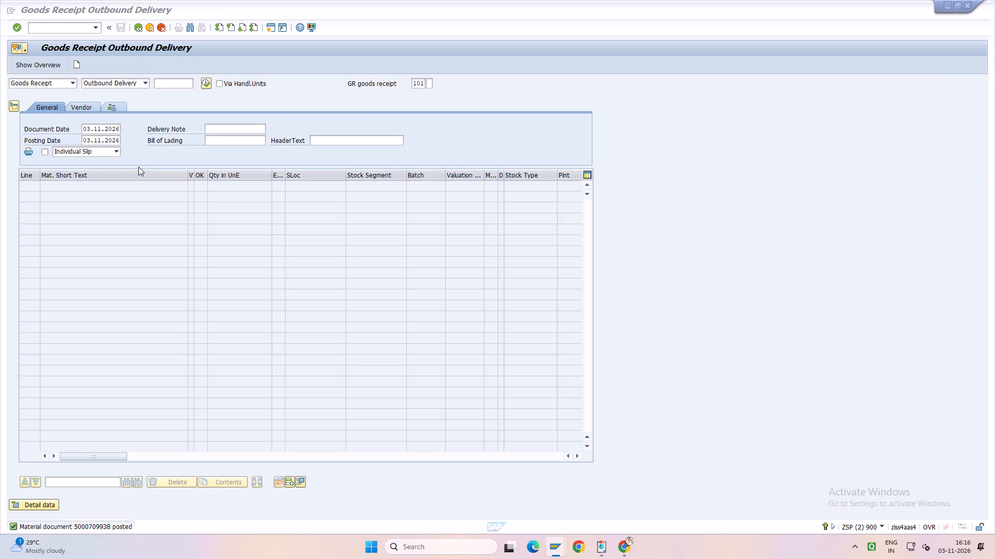
pyautogui.hotkey('ctrl', 'v')
pyautogui.press('Return')
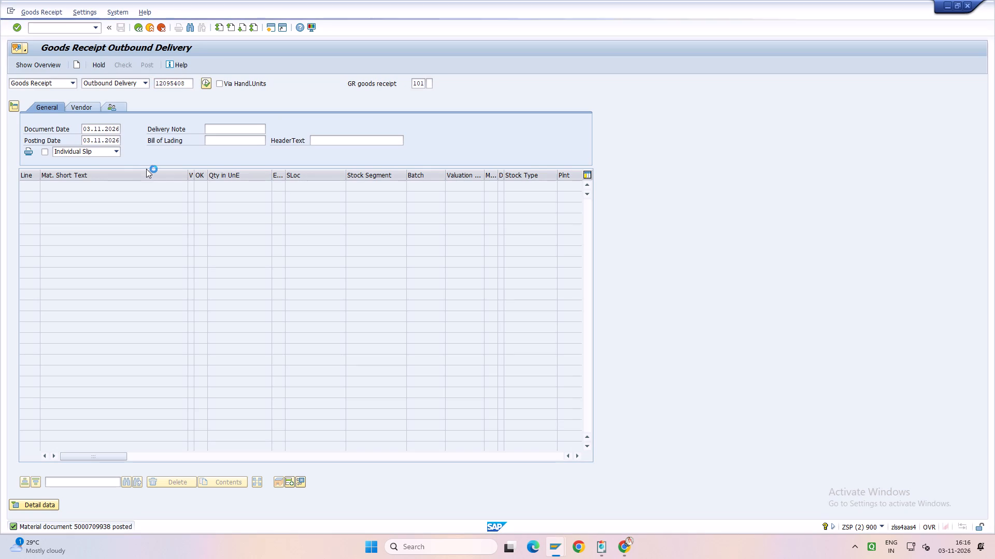
pyautogui.click(201, 185)
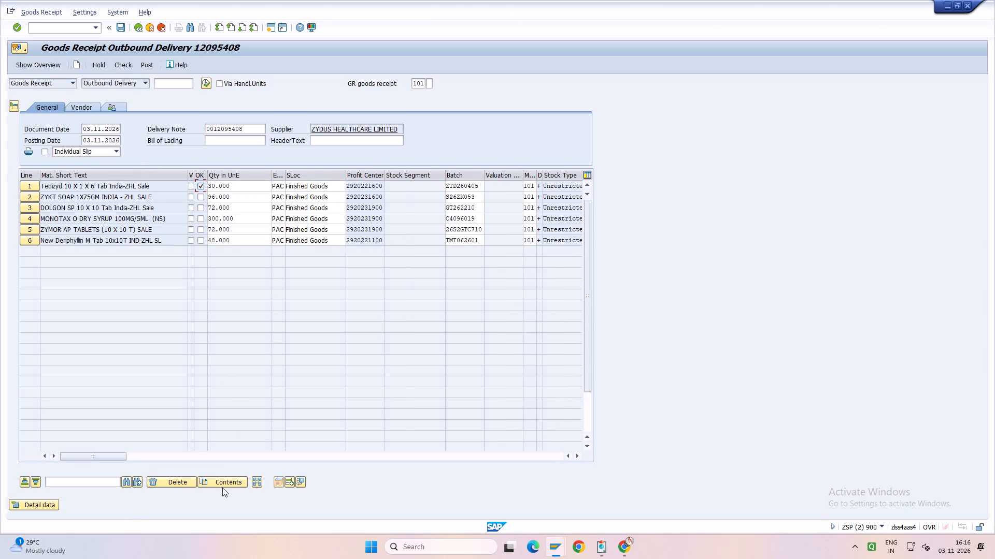
pyautogui.click(222, 488)
pyautogui.click(222, 481)
pyautogui.click(230, 140)
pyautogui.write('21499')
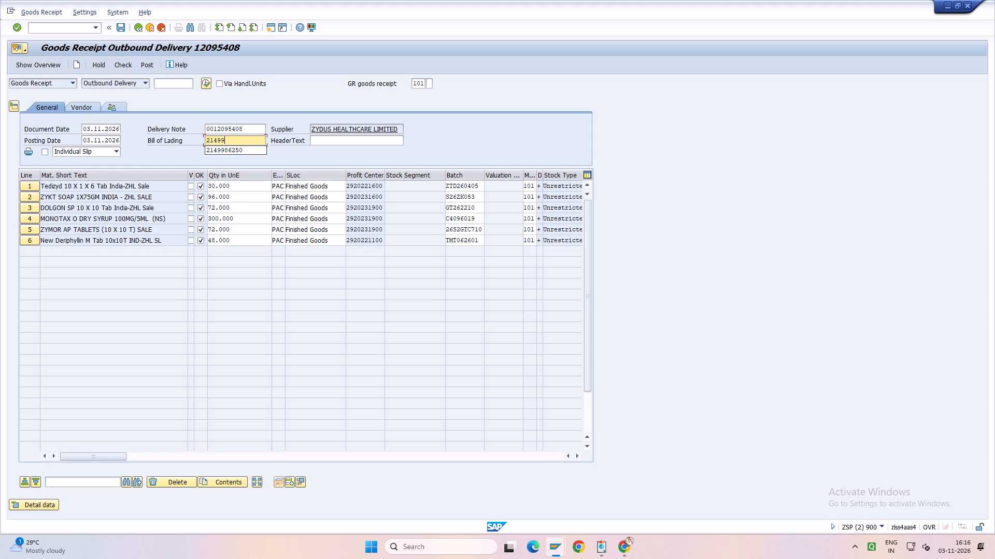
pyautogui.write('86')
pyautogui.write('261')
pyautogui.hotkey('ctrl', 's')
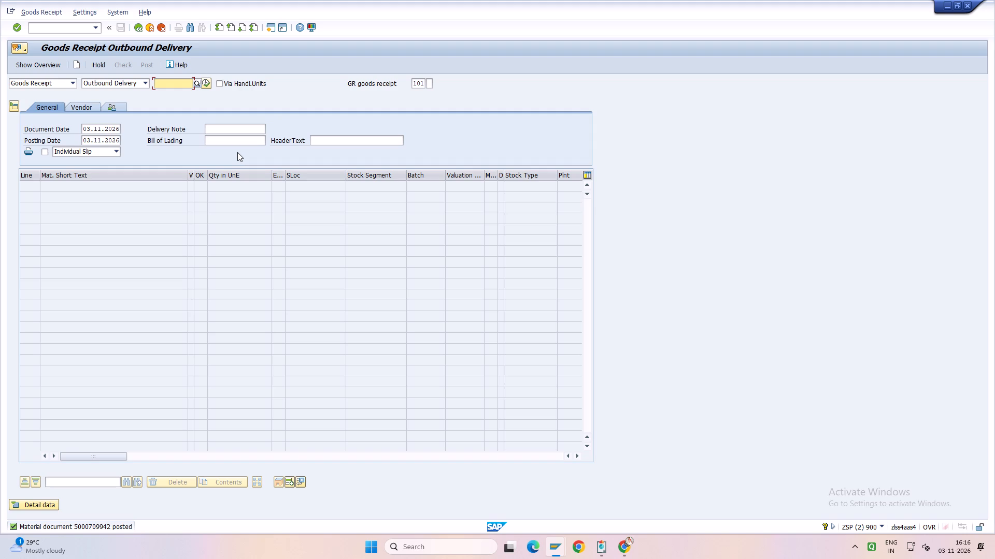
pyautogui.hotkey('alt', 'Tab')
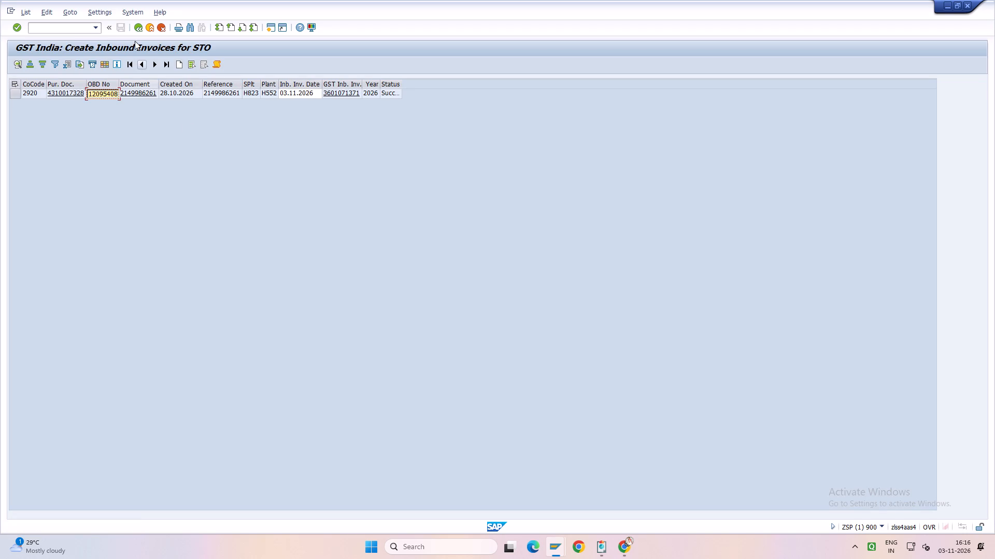
pyautogui.click(135, 30)
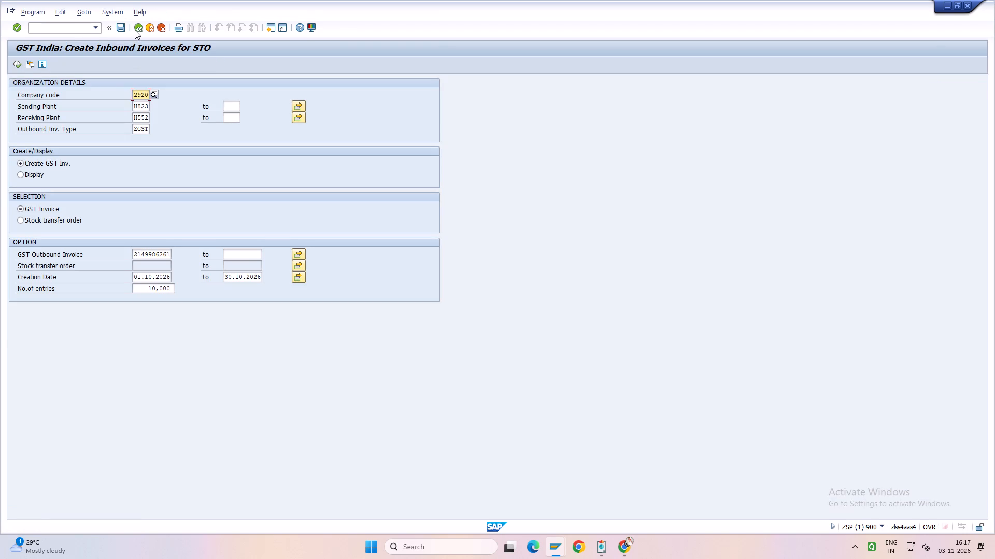
pyautogui.press('Down')
pyautogui.press('Down')
pyautogui.press('Down')
pyautogui.press('Down')
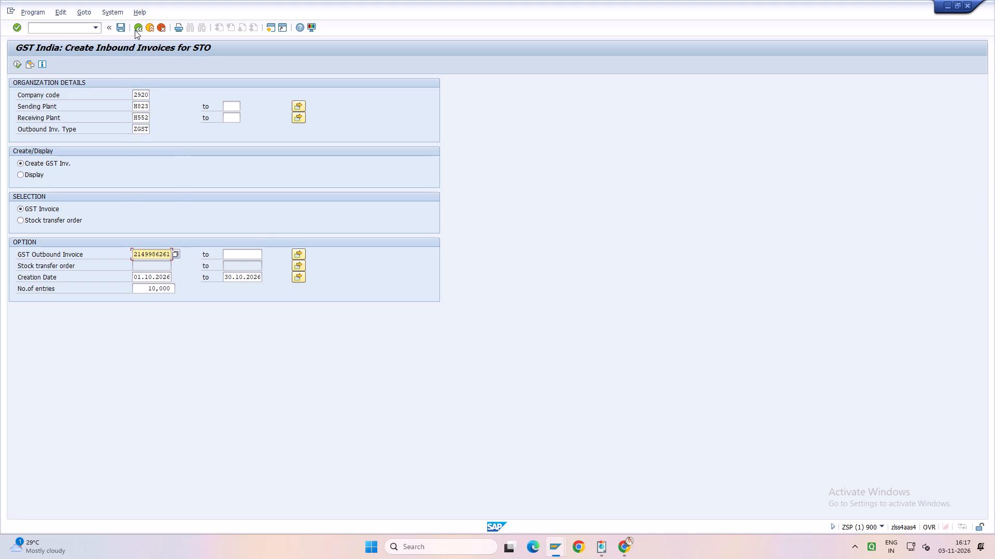
pyautogui.press('Right')
pyautogui.press('Right')
pyautogui.press('Right')
pyautogui.press('Right')
pyautogui.press('Right')
pyautogui.press('Right')
pyautogui.press('Right')
pyautogui.write('324')
pyautogui.press('F8')
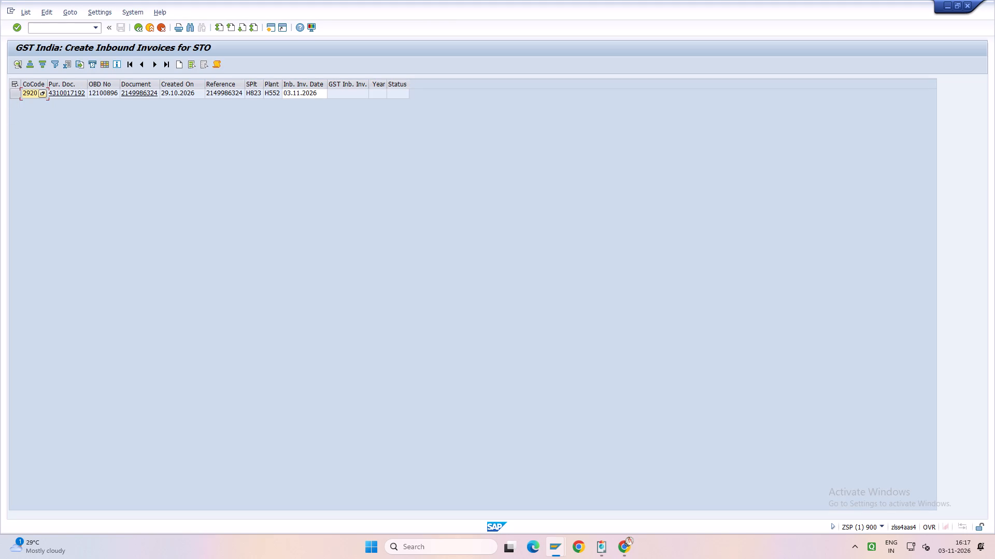
pyautogui.click(13, 94)
pyautogui.click(180, 65)
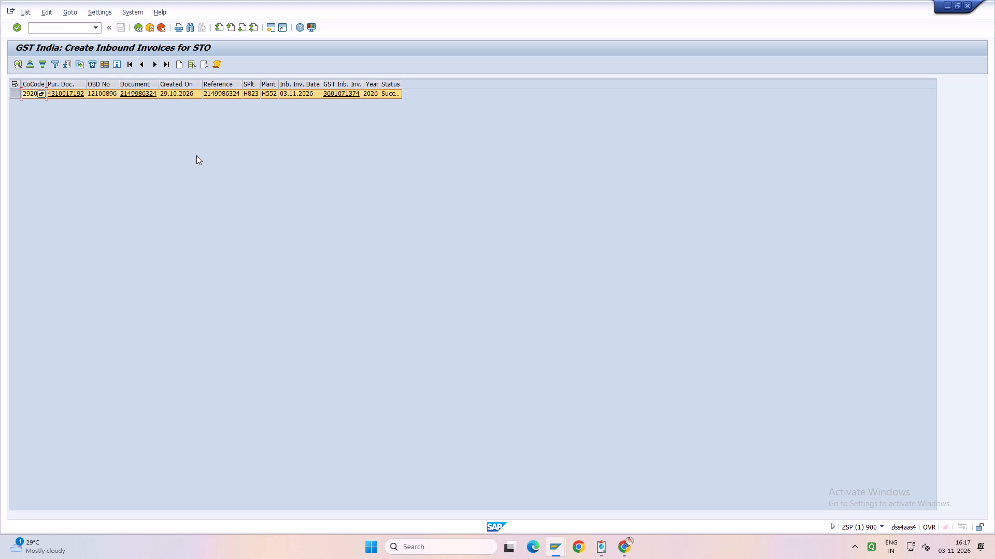
# Copy outbound delivery number 12100896 into the goods receipt session, load the delivery and mark both its items as OK.
pyautogui.click(110, 96)
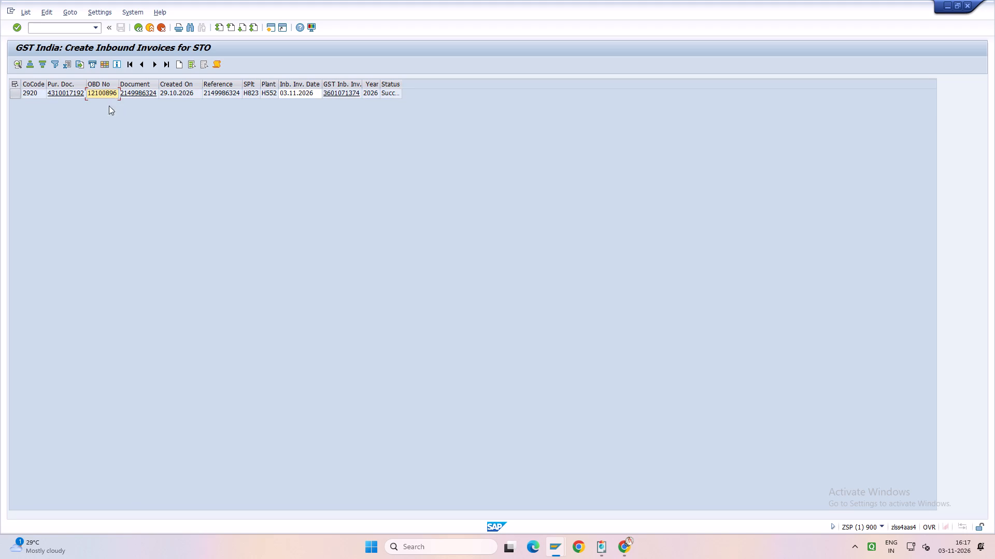
pyautogui.hotkey('ctrl', 'c')
pyautogui.hotkey('alt', 'Tab')
pyautogui.hotkey('ctrl', 'v')
pyautogui.press('Return')
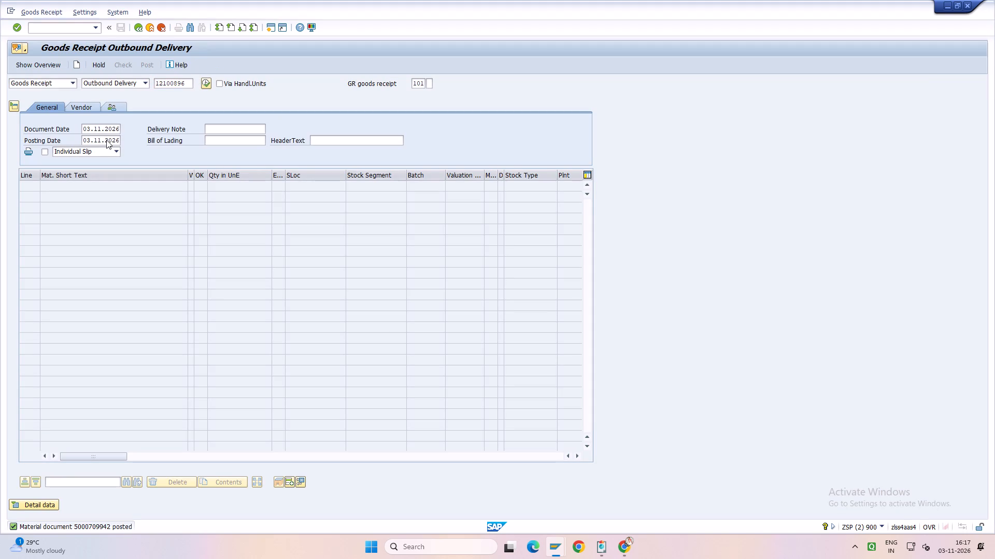
pyautogui.click(201, 189)
pyautogui.click(201, 196)
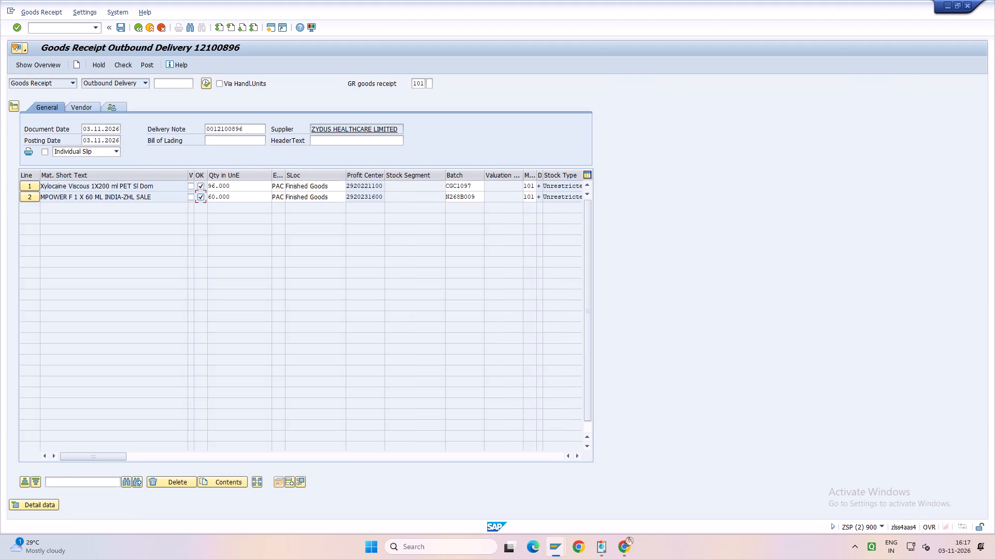
pyautogui.click(221, 141)
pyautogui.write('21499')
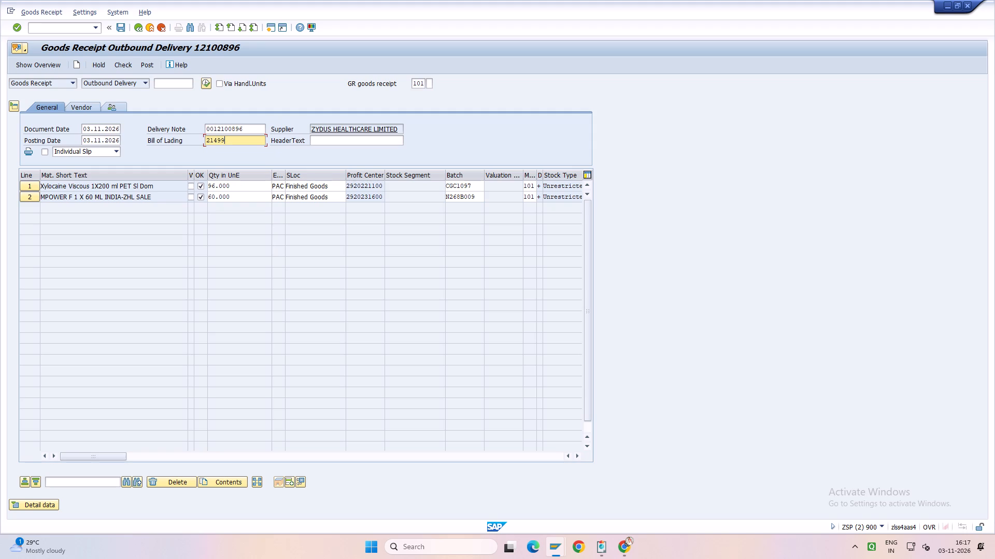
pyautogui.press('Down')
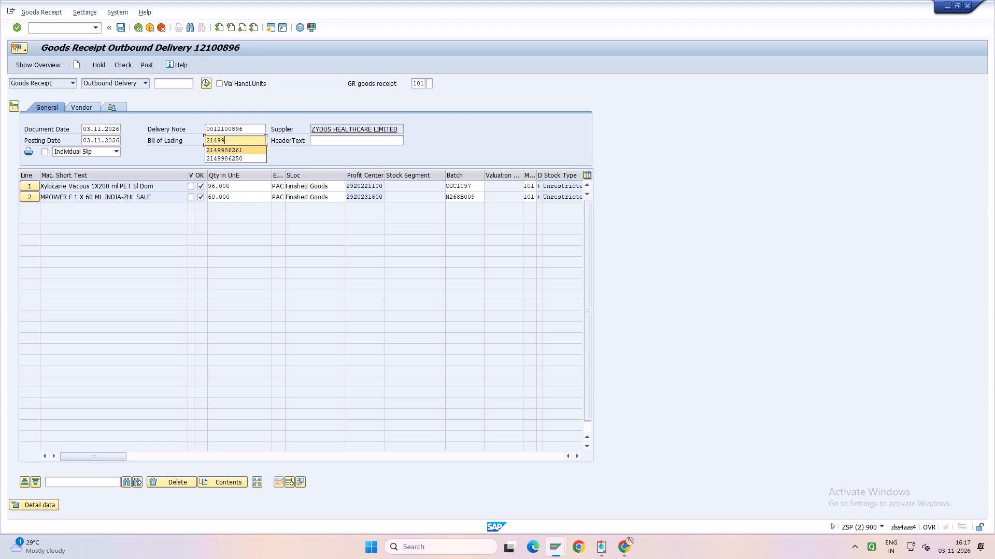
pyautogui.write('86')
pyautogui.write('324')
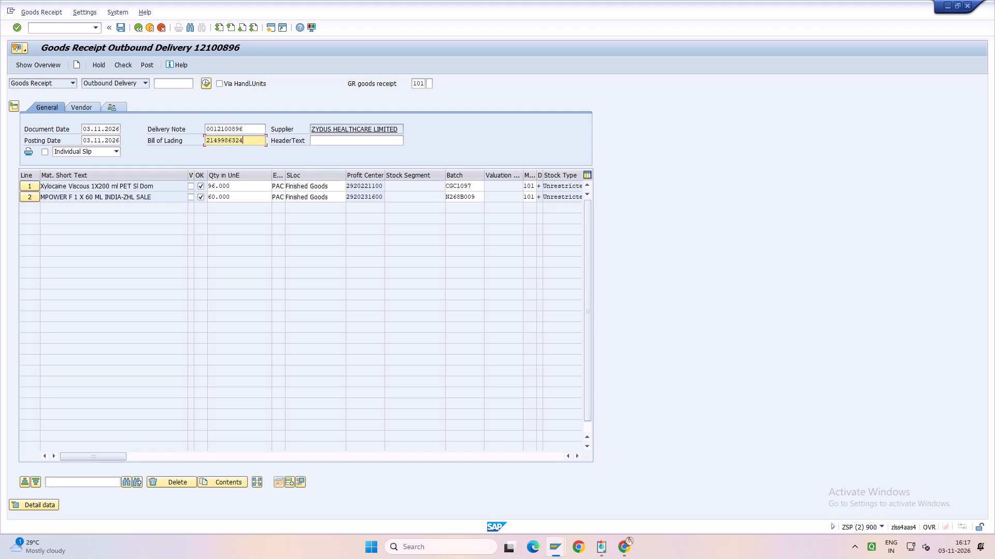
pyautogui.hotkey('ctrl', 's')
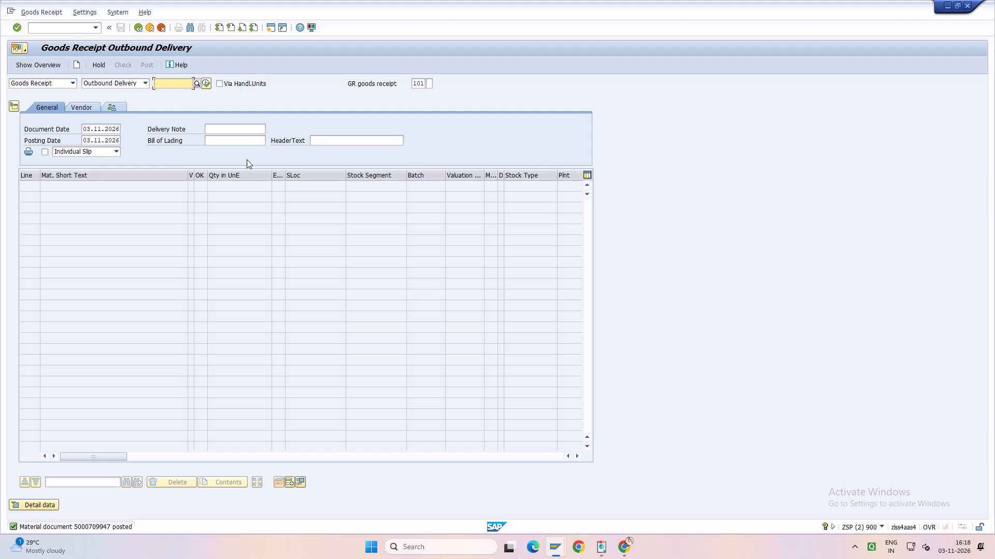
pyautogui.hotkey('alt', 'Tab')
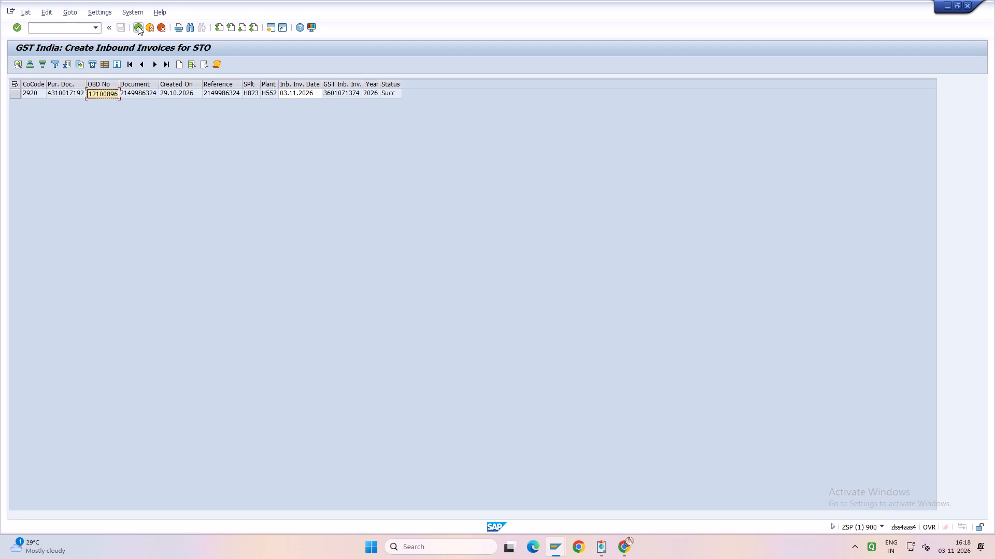
pyautogui.click(138, 26)
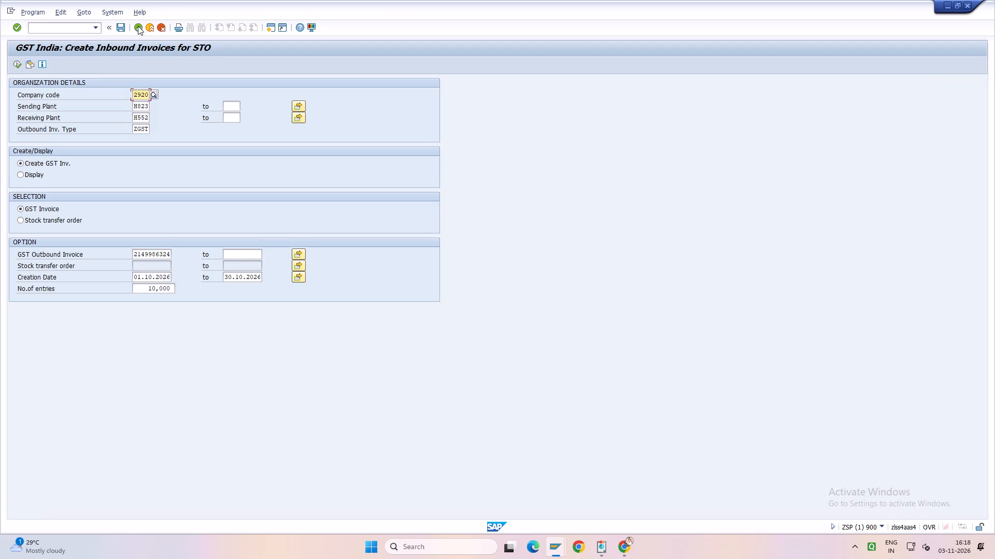
pyautogui.press('Down')
pyautogui.press('Down')
pyautogui.press('Down')
pyautogui.press('Down')
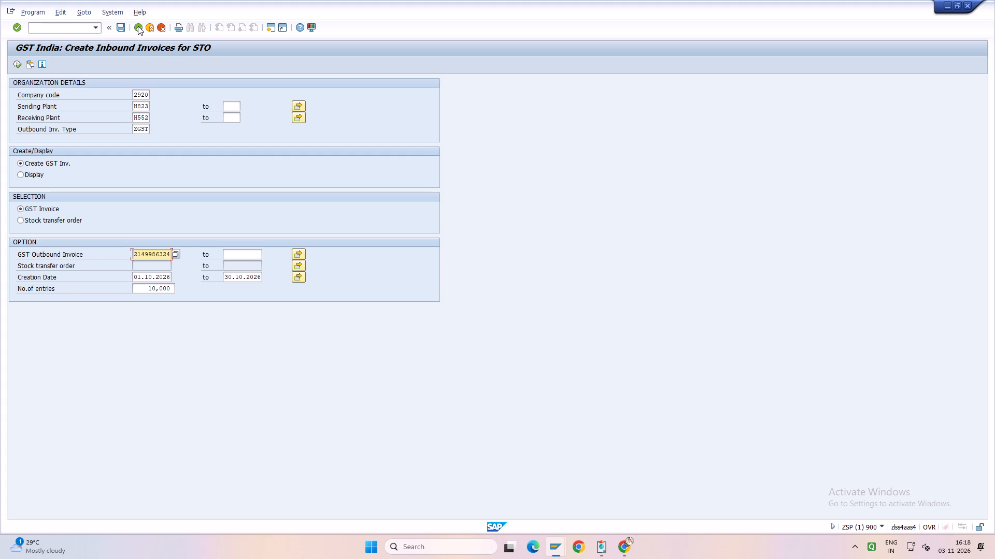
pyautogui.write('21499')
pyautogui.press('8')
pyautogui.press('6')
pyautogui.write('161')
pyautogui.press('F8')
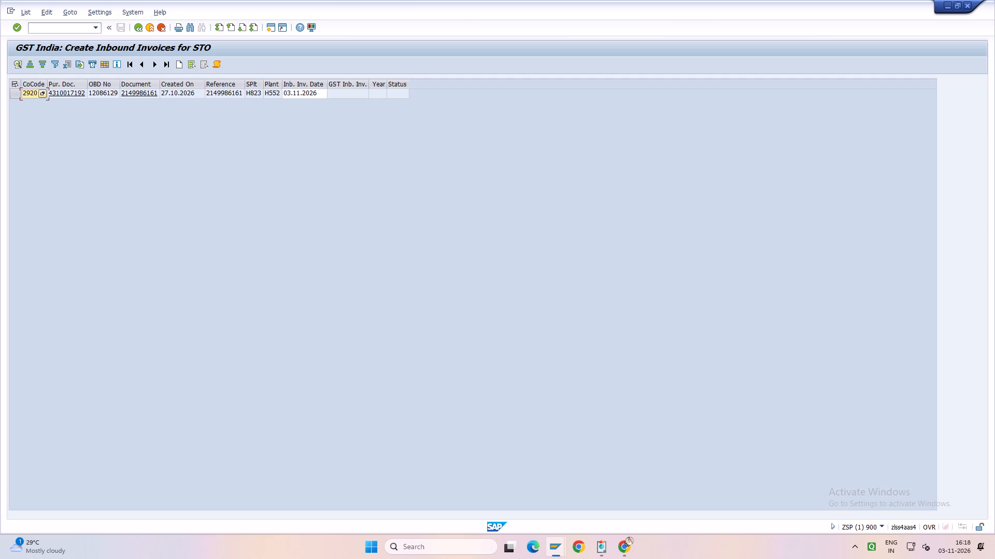
pyautogui.click(13, 96)
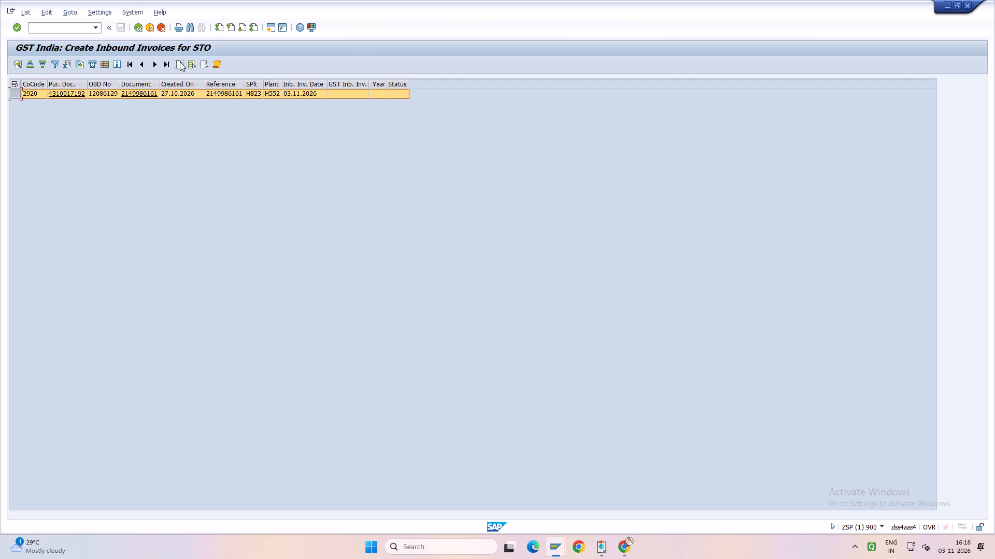
pyautogui.click(180, 62)
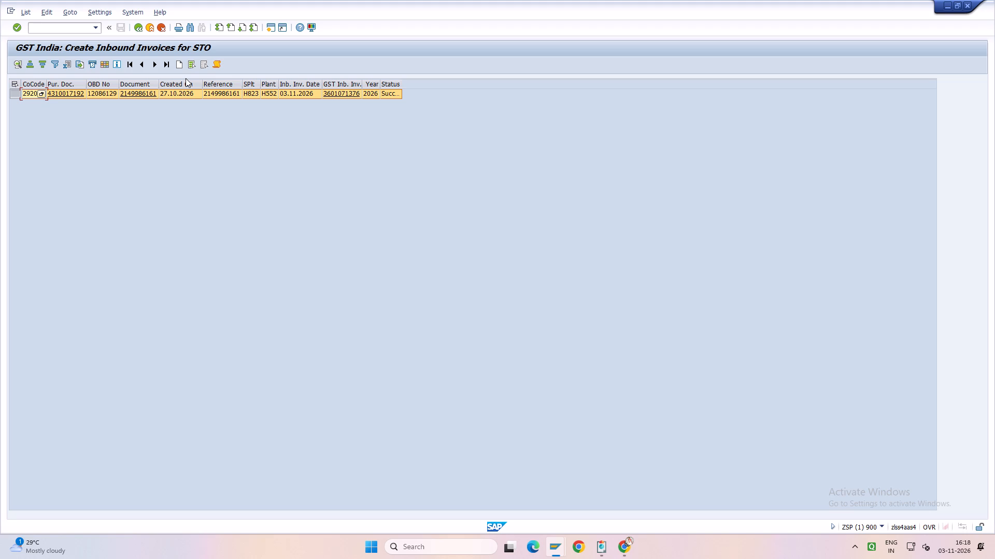
# Copy outbound delivery number 12086129 into the goods receipt session, load the delivery and mark all its items as OK.
pyautogui.click(104, 93)
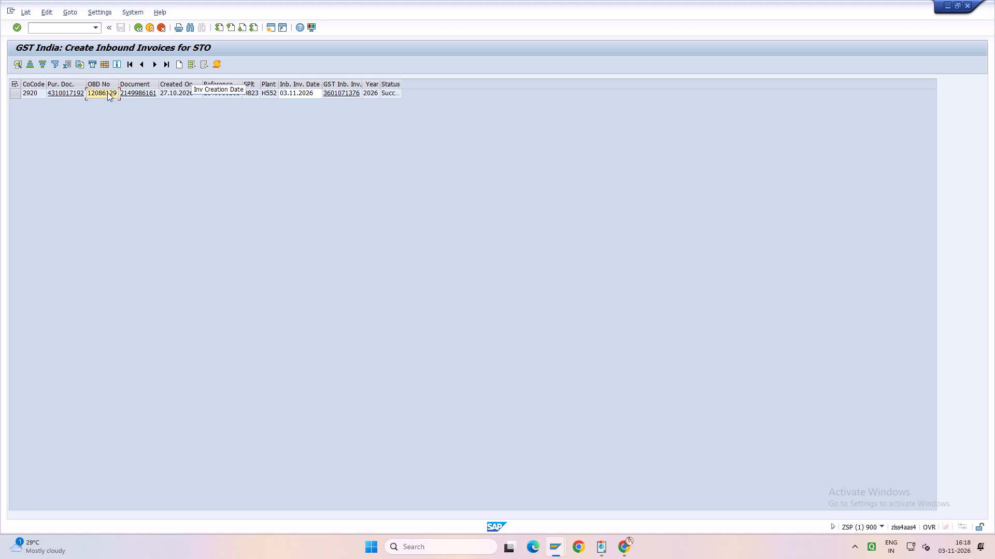
pyautogui.hotkey('ctrl', 'c')
pyautogui.hotkey('alt', 'Tab')
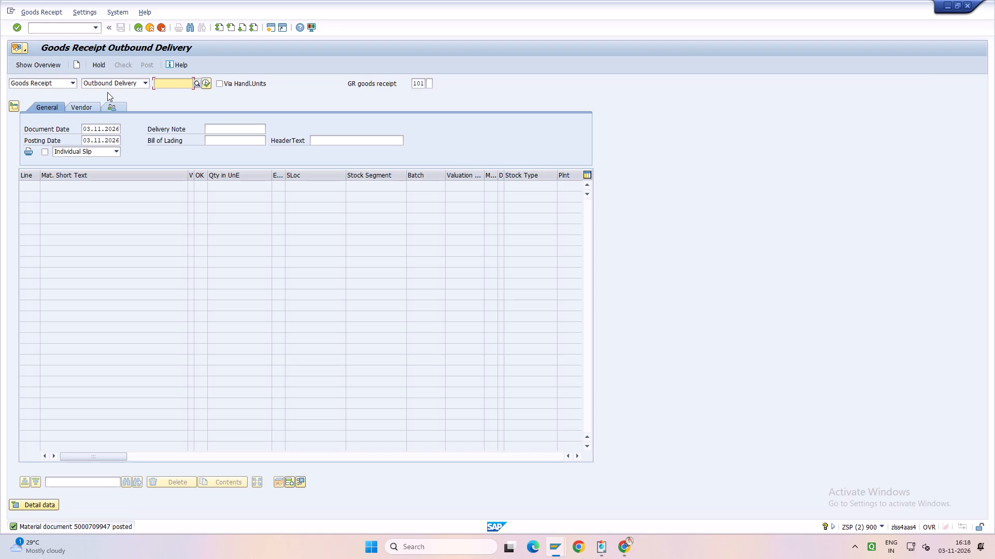
pyautogui.hotkey('ctrl', 'v')
pyautogui.press('Return')
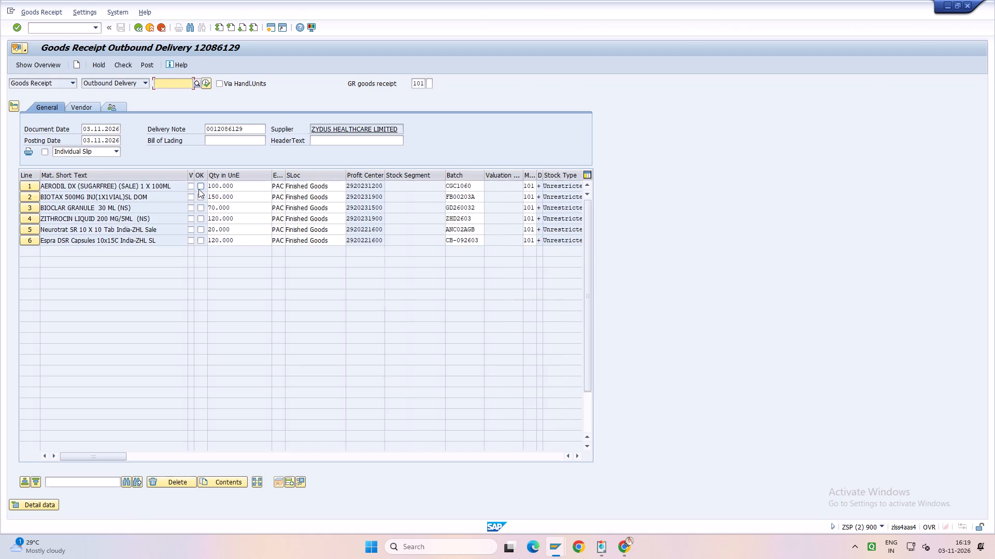
pyautogui.click(201, 187)
pyautogui.click(232, 485)
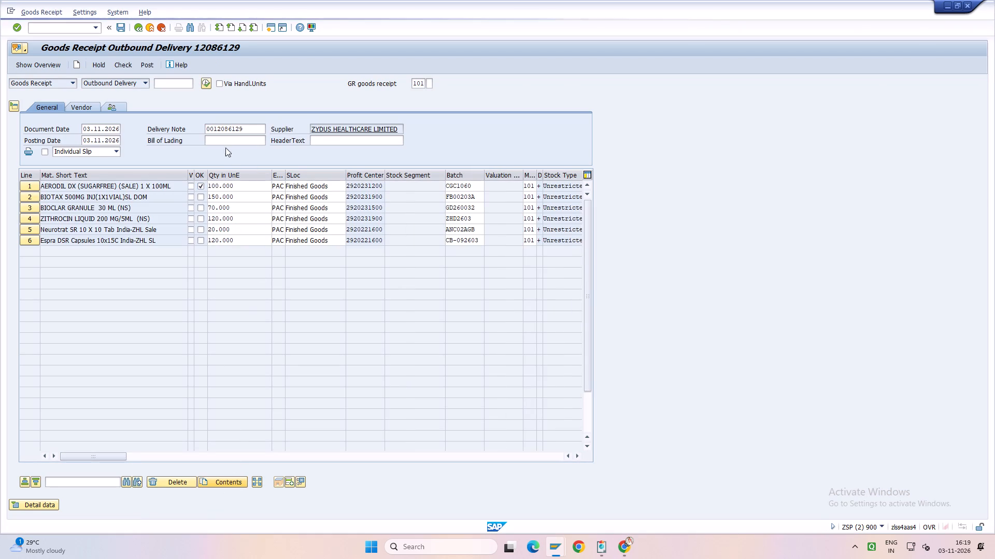
pyautogui.click(222, 137)
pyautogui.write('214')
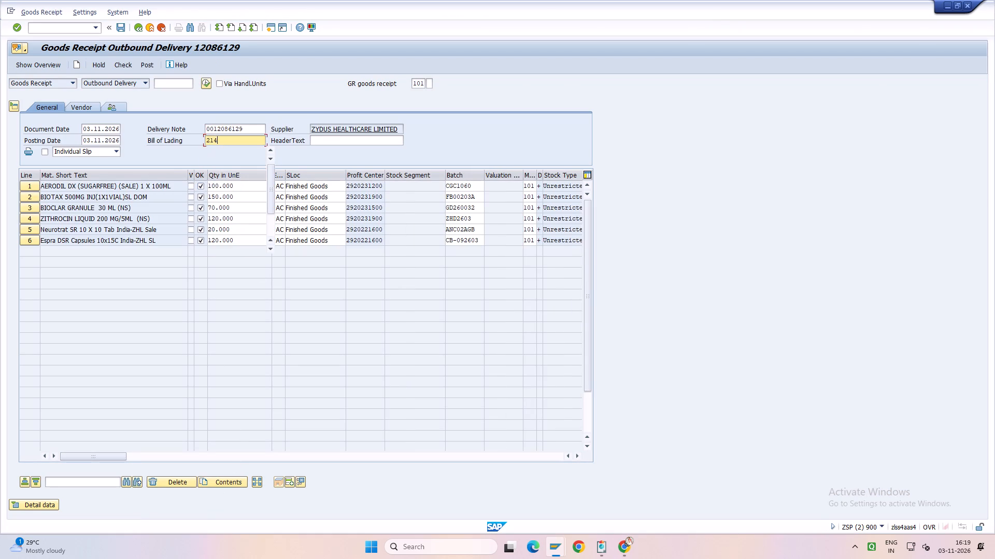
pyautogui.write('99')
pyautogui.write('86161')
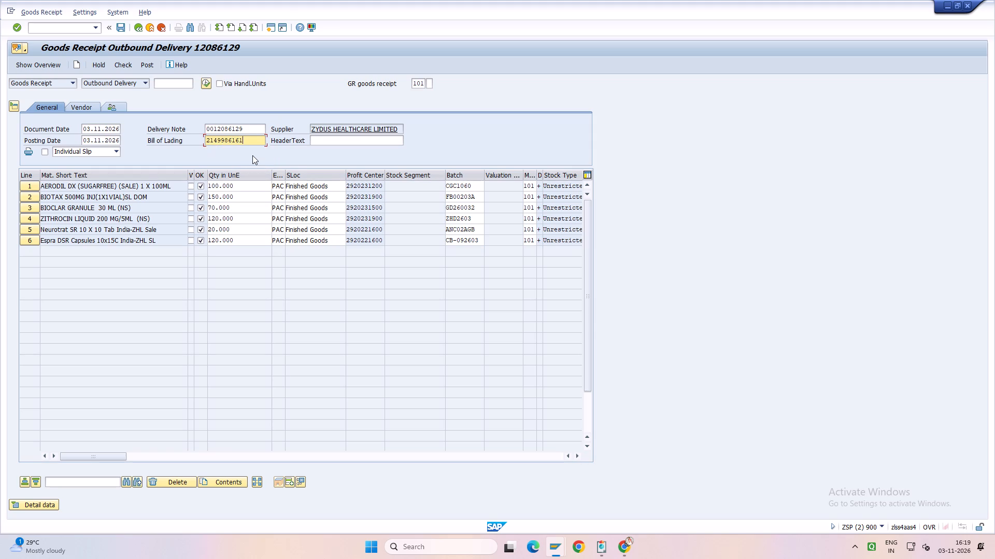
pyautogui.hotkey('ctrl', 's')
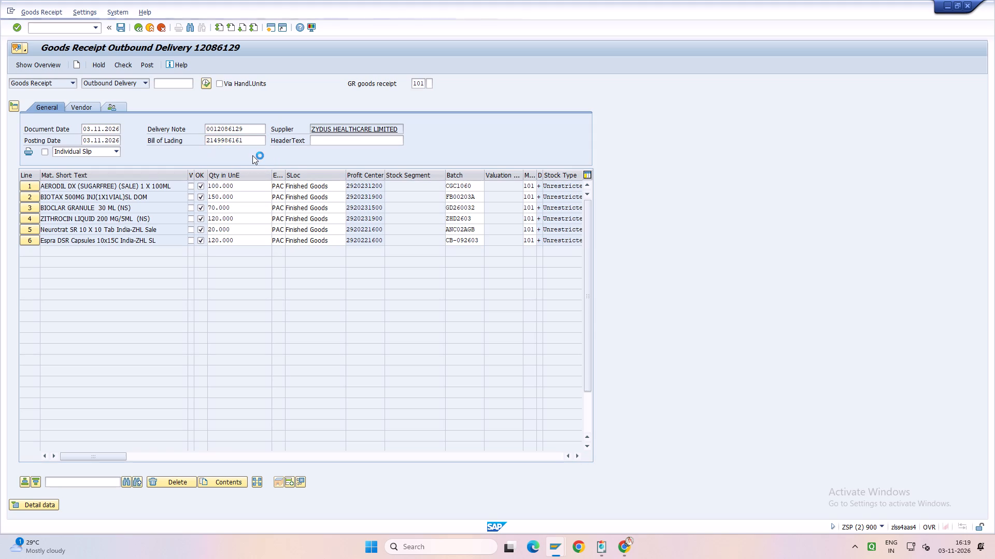
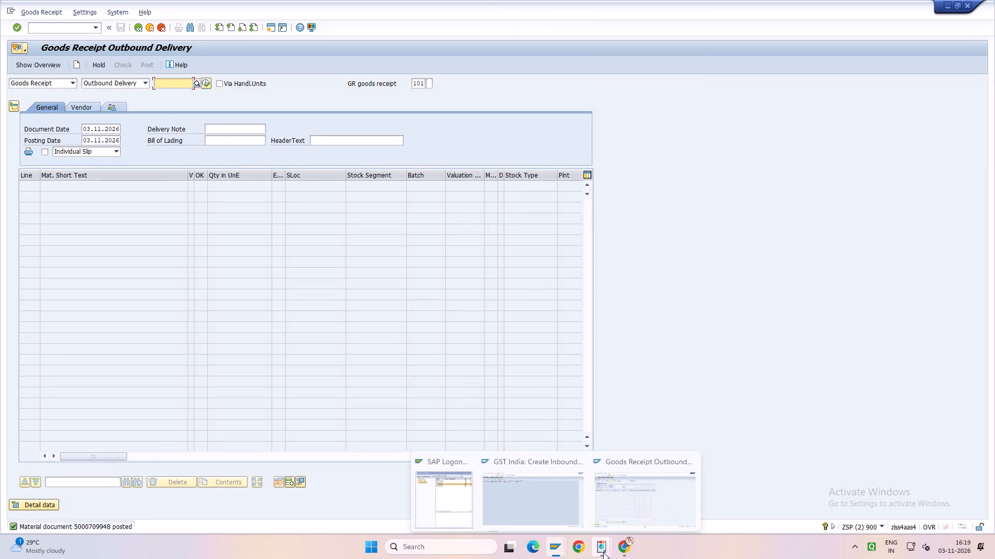
pyautogui.click(639, 501)
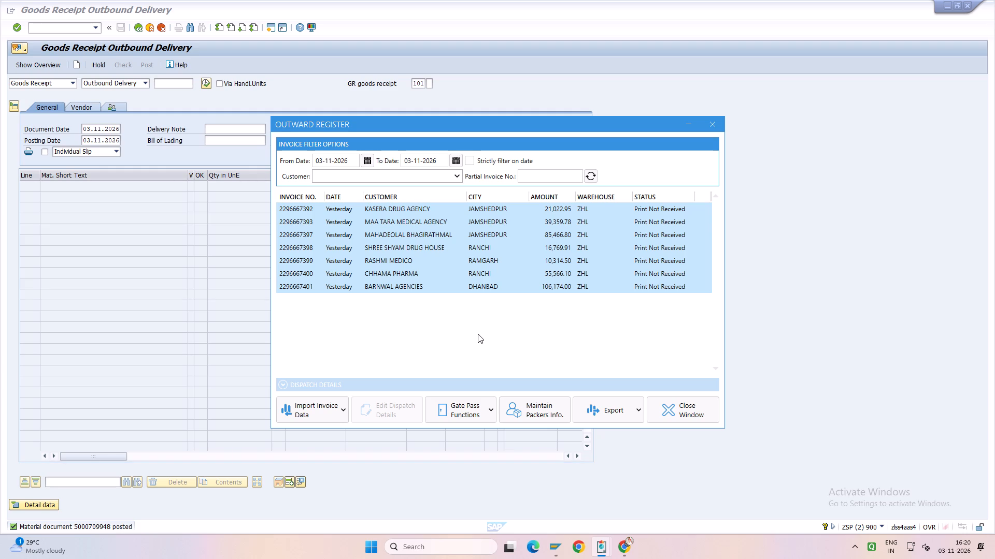
pyautogui.click(335, 285)
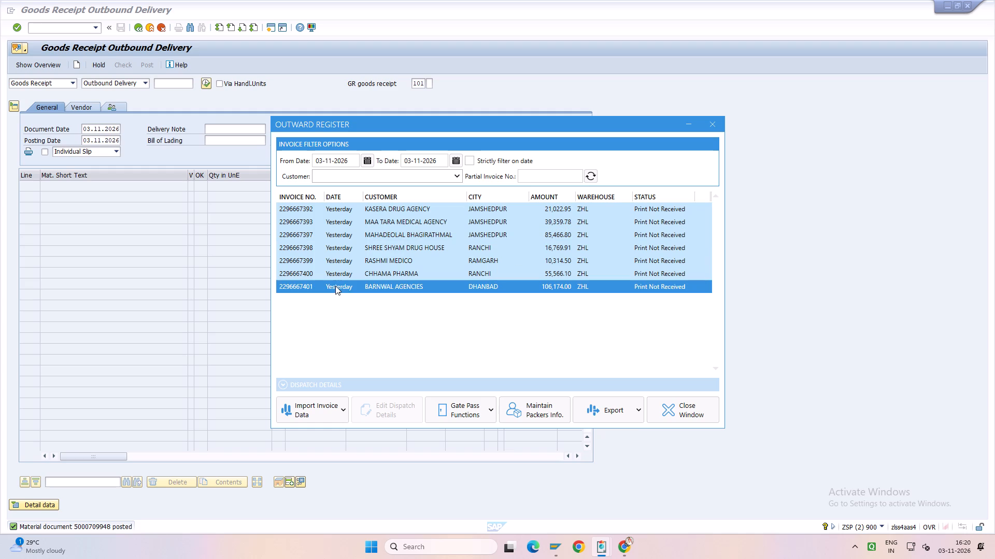
pyautogui.press('Return')
pyautogui.press('Return')
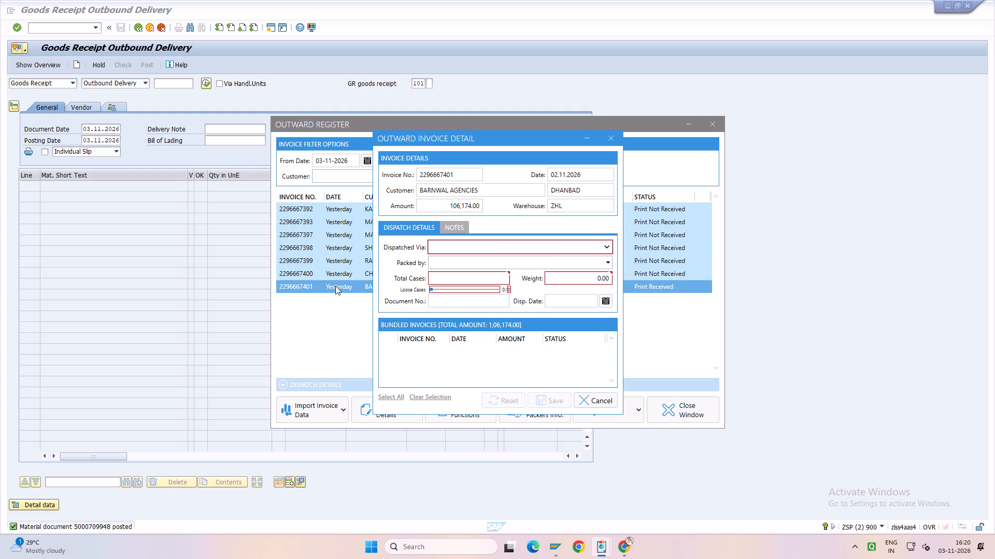
pyautogui.press('Tab')
pyautogui.press('Tab')
pyautogui.press('Tab')
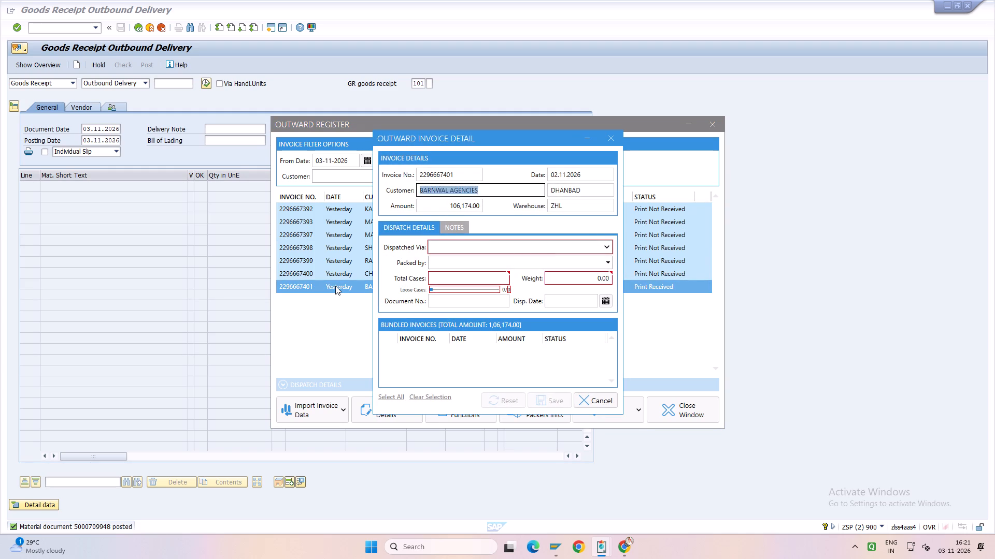
pyautogui.press('Tab')
pyautogui.press('Tab')
pyautogui.press('Tab')
pyautogui.press('Tab')
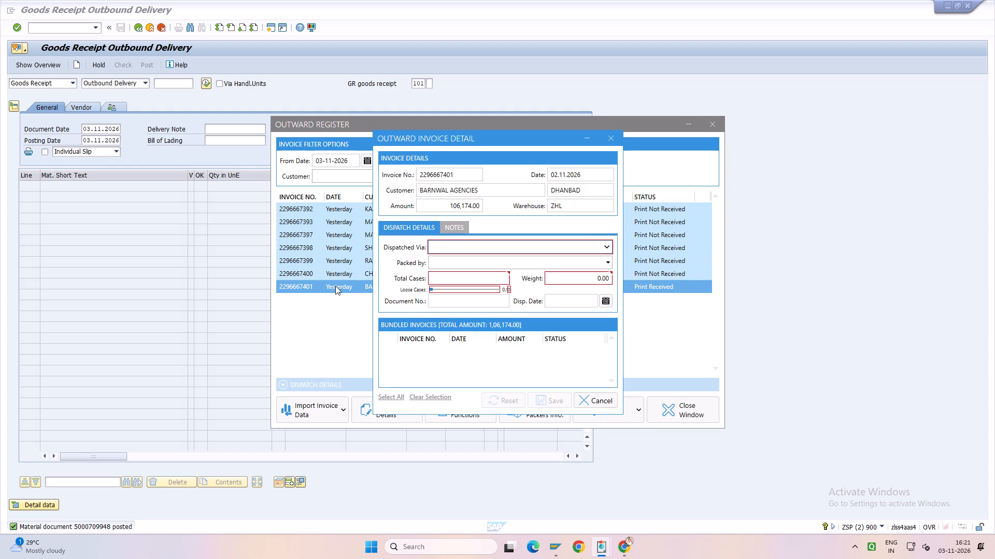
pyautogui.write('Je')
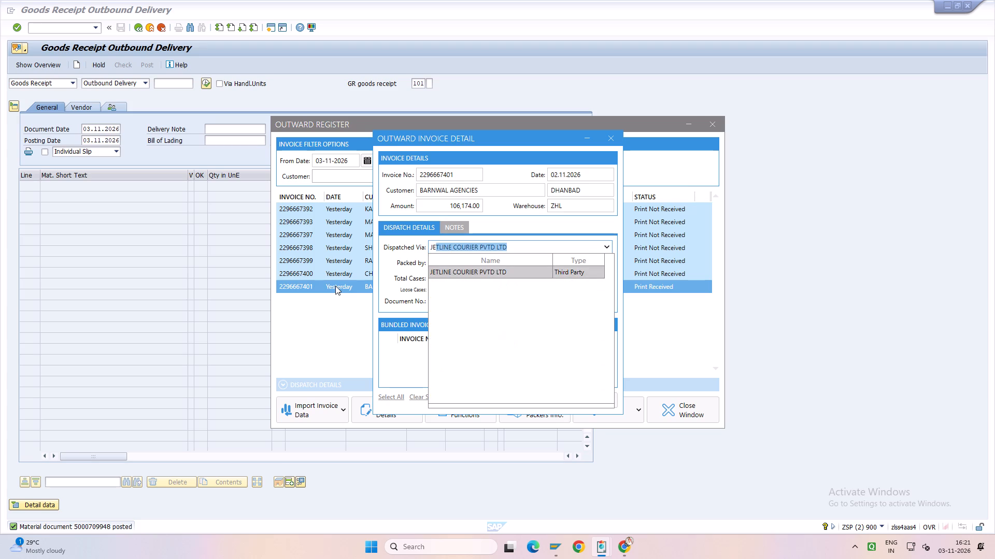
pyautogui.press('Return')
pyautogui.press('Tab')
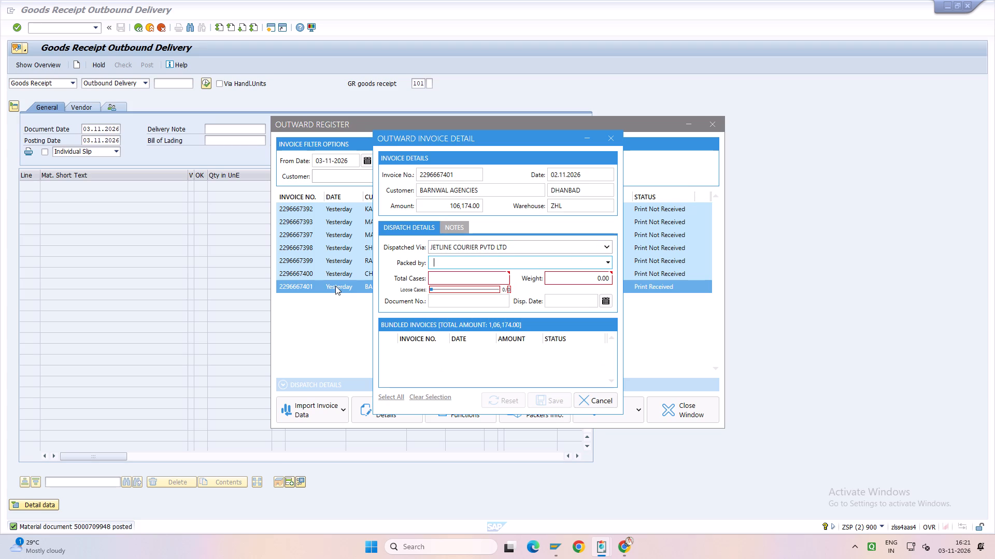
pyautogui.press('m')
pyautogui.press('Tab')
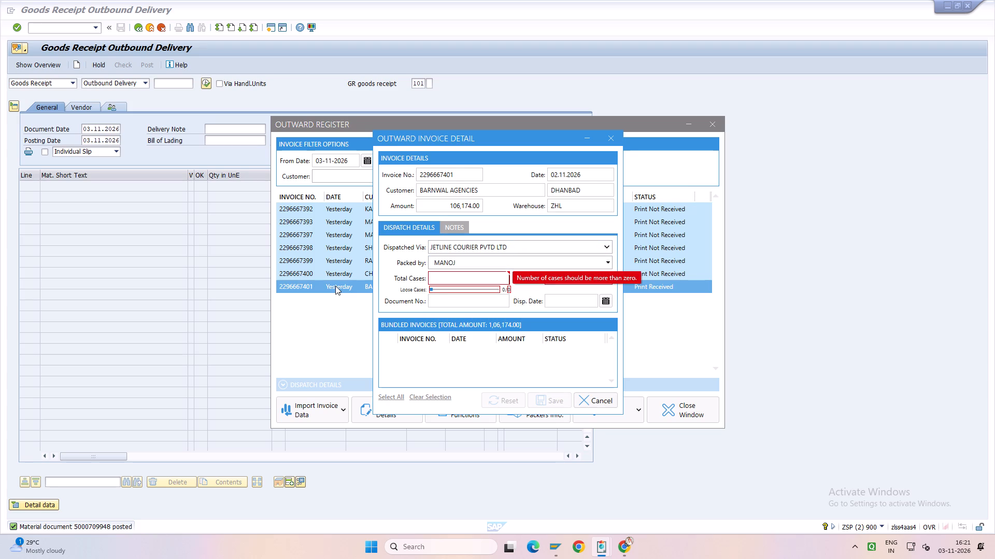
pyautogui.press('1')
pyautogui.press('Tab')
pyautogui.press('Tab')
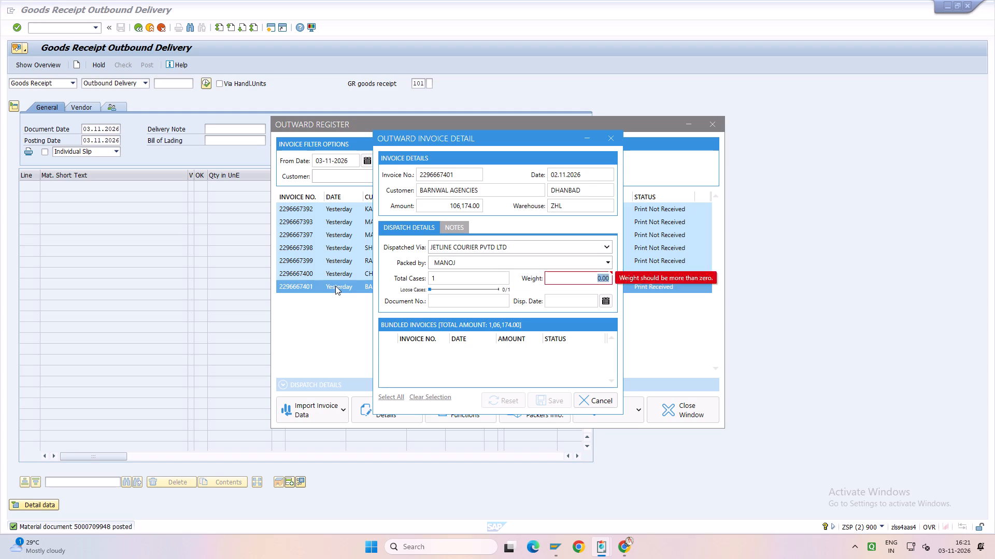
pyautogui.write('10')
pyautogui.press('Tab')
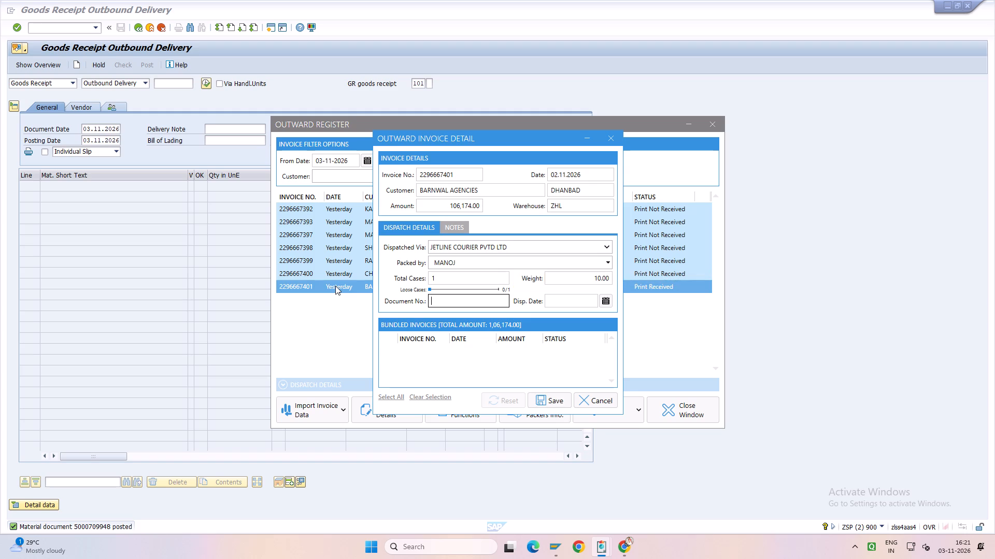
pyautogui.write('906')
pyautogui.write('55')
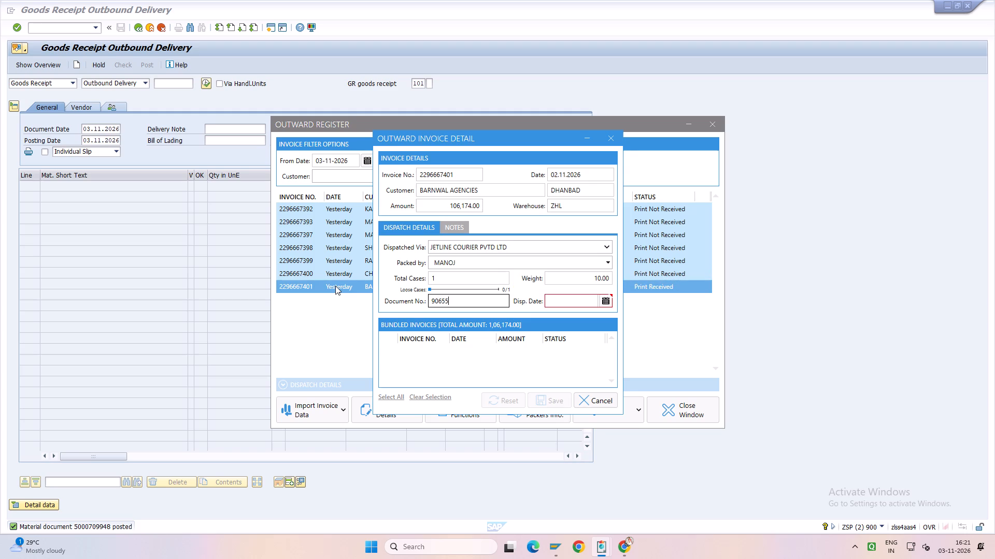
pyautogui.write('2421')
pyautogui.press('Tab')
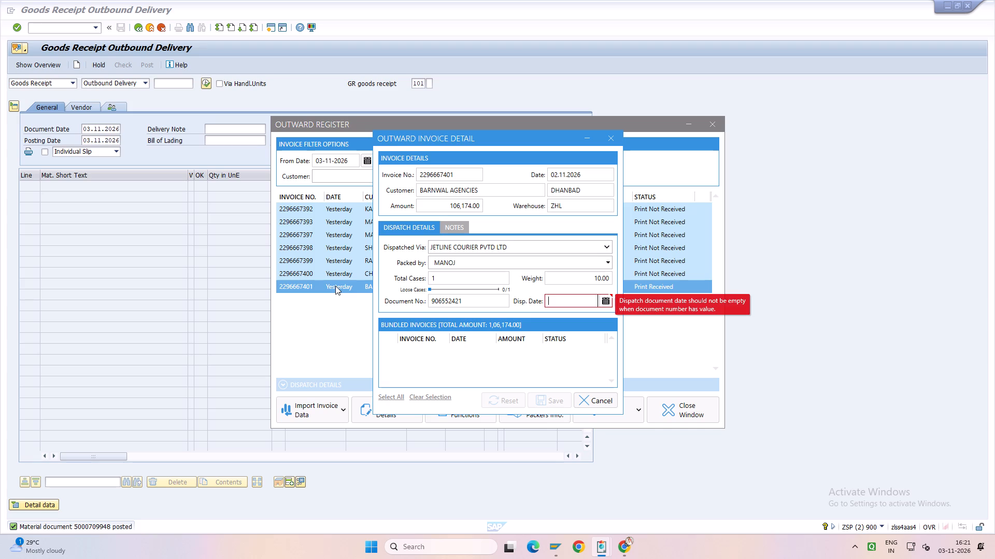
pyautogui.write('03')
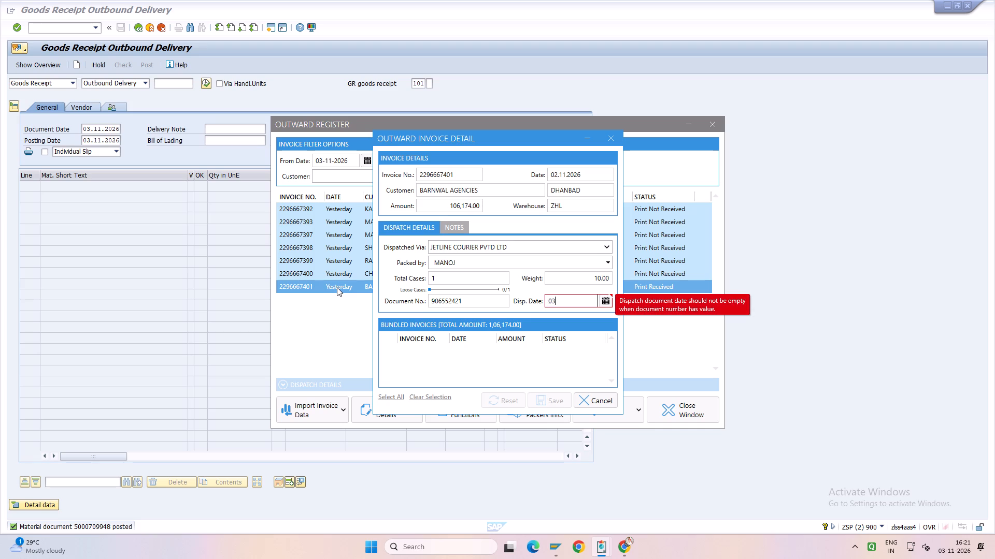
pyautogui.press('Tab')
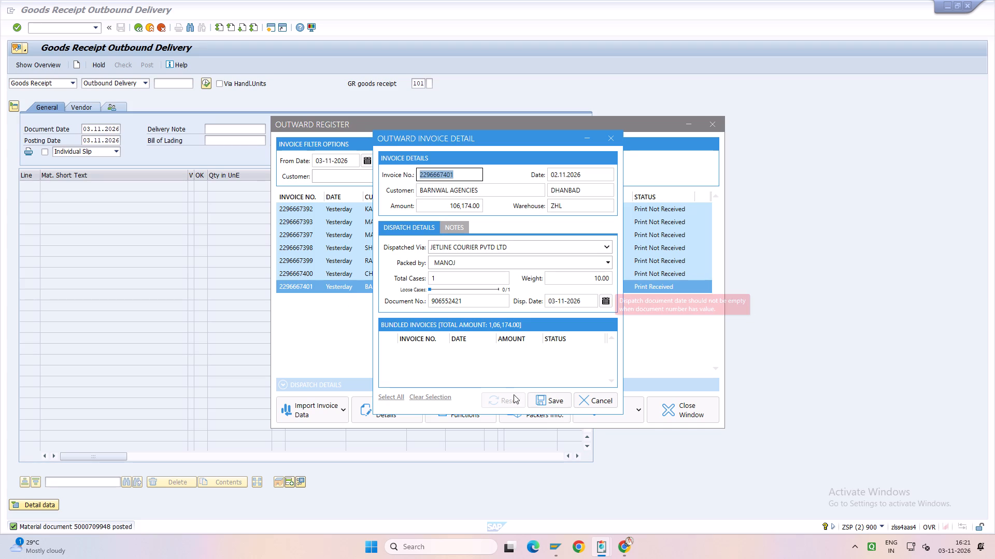
pyautogui.click(552, 399)
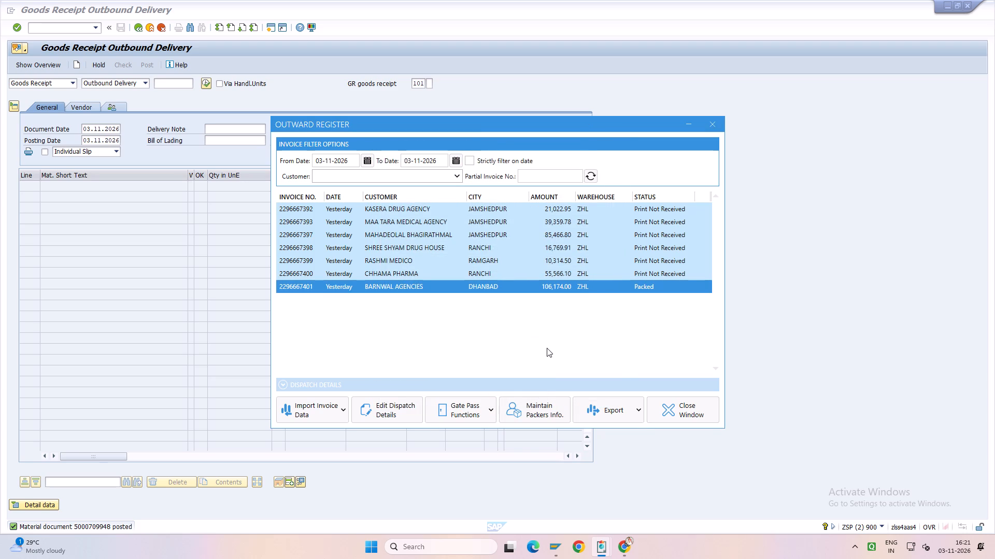
pyautogui.press('Up')
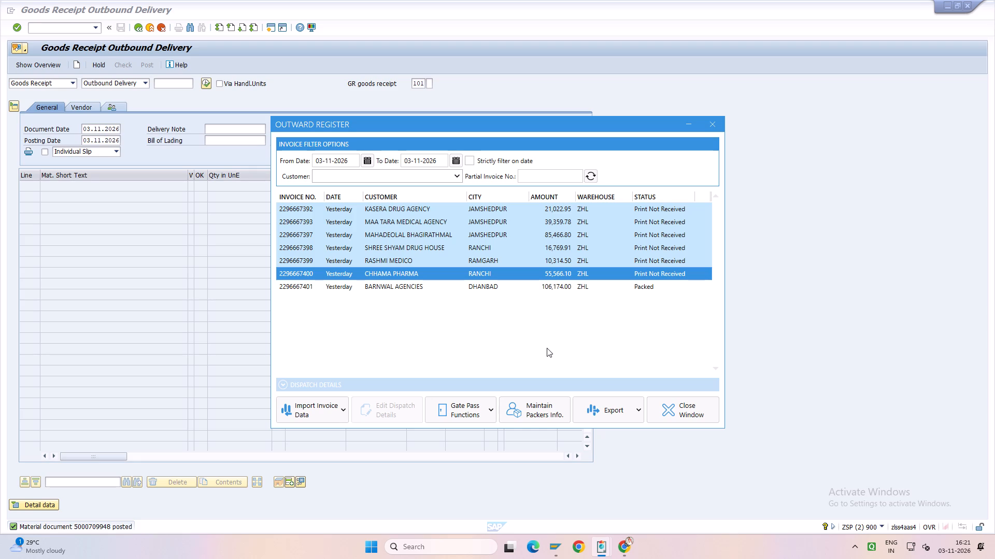
pyautogui.press('Up')
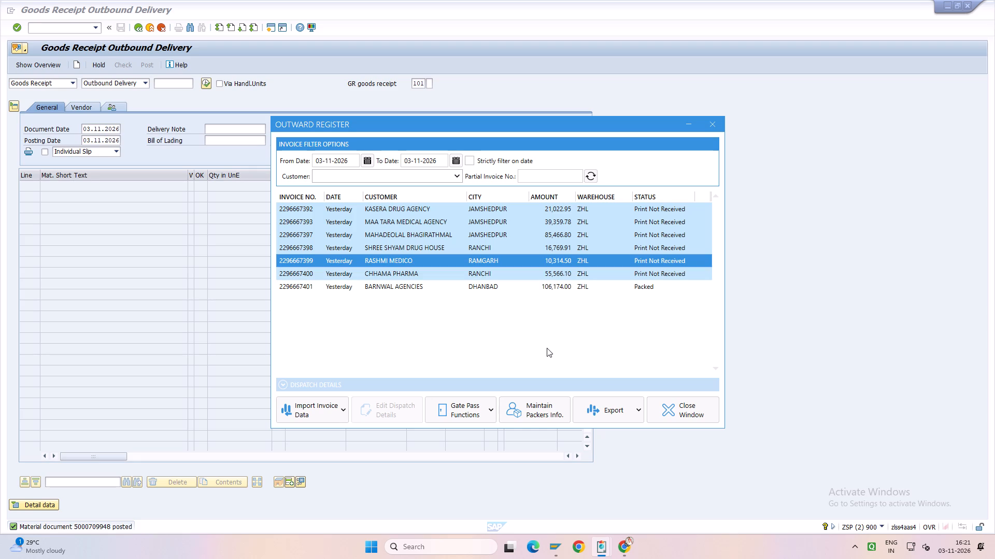
pyautogui.press('Up')
pyautogui.press('Return')
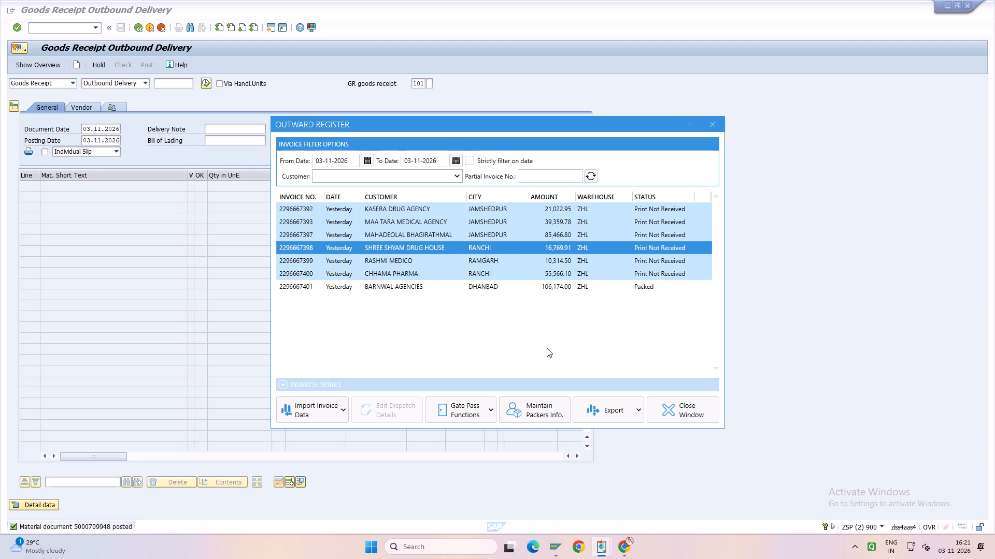
pyautogui.press('Return')
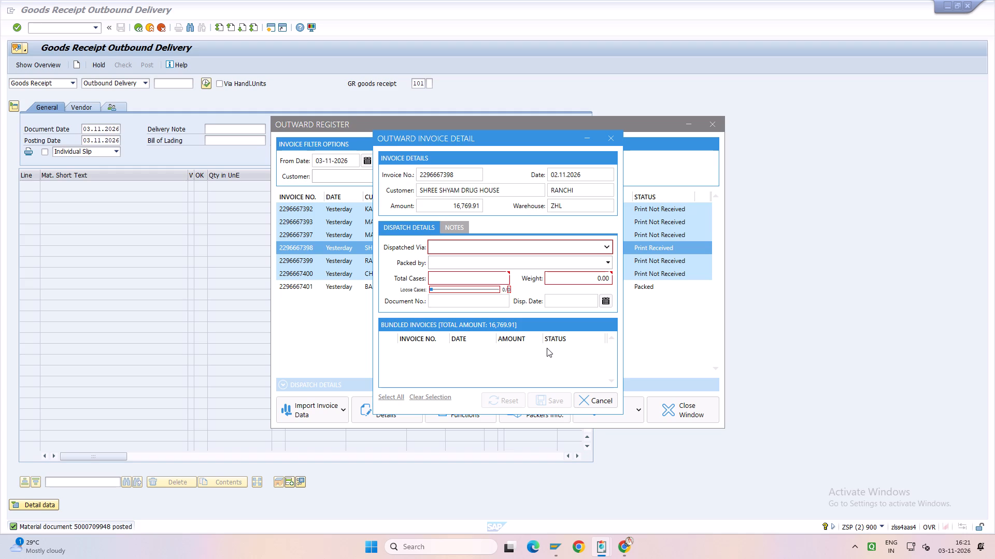
pyautogui.press('Tab')
pyautogui.press('Tab')
pyautogui.press('Tab')
pyautogui.press('Tab')
pyautogui.press('Tab')
pyautogui.press('Tab')
pyautogui.press('Tab')
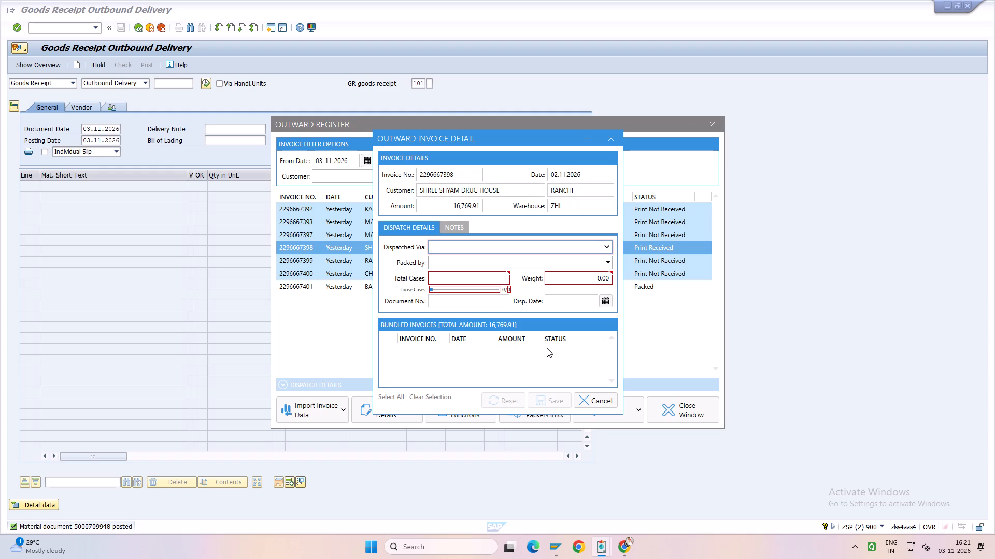
pyautogui.write('ni')
pyautogui.press('Tab')
pyautogui.press('m')
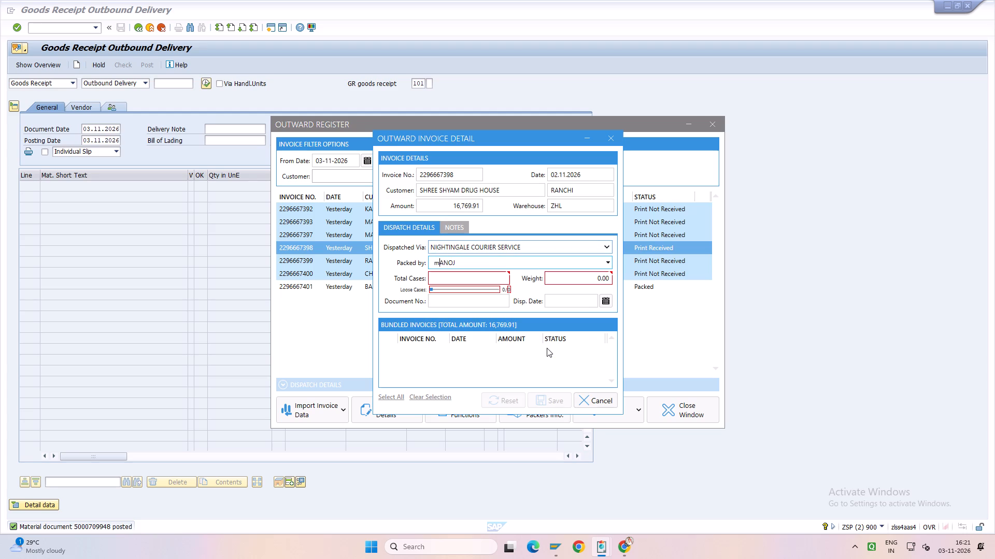
pyautogui.press('Tab')
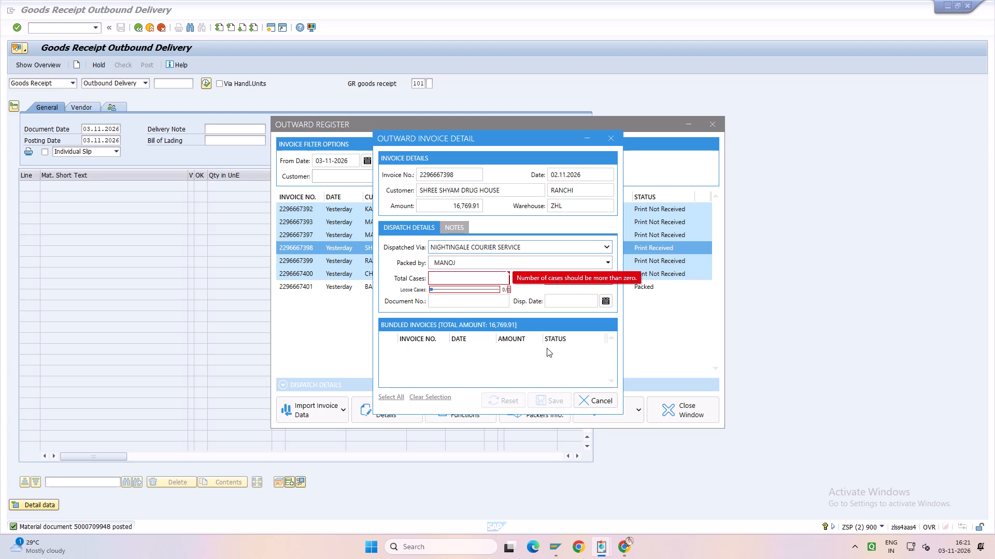
pyautogui.press('1')
pyautogui.press('Tab')
pyautogui.press('Tab')
pyautogui.write('10')
pyautogui.press('Tab')
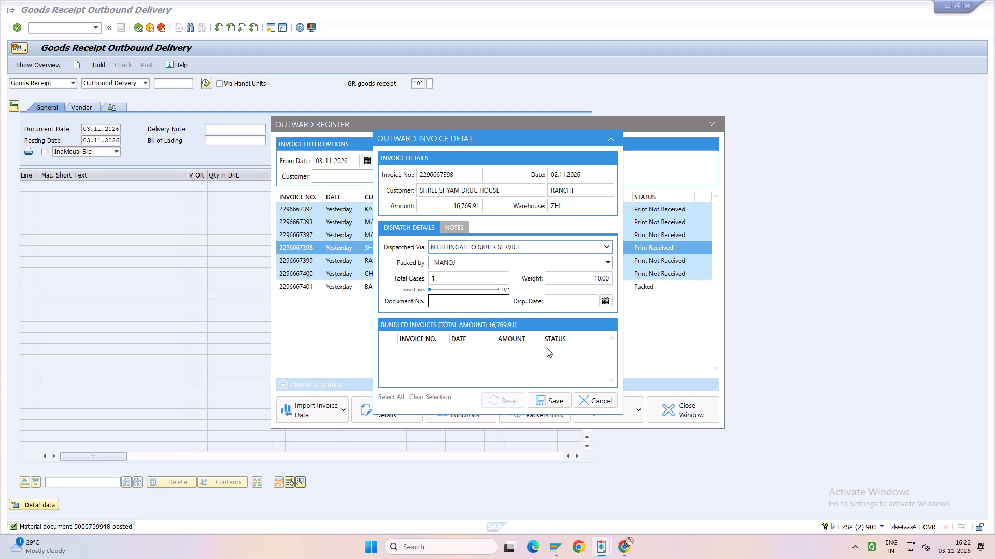
pyautogui.write('60')
pyautogui.press('BackSpace')
pyautogui.write('28')
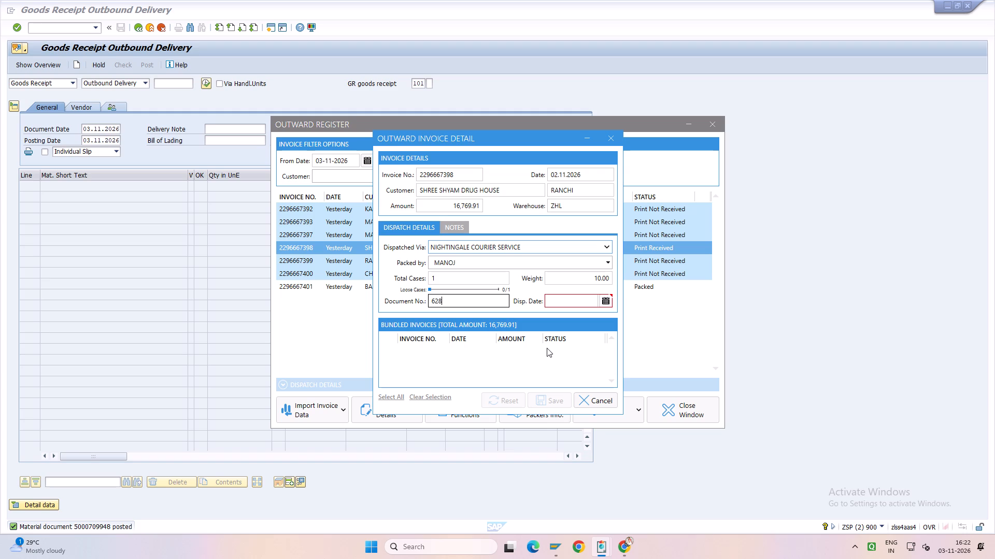
pyautogui.press('BackSpace')
pyautogui.write('08')
pyautogui.press('Tab')
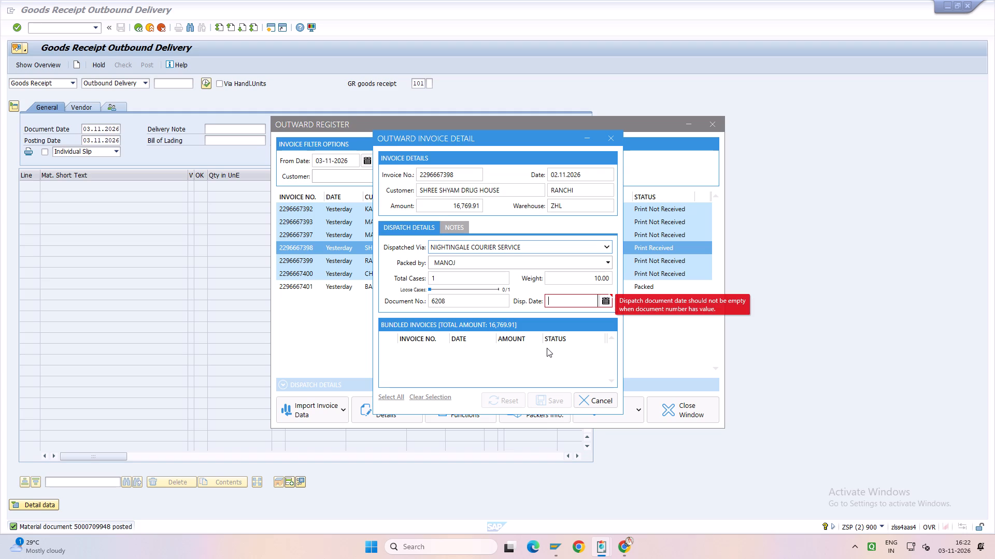
pyautogui.write('03')
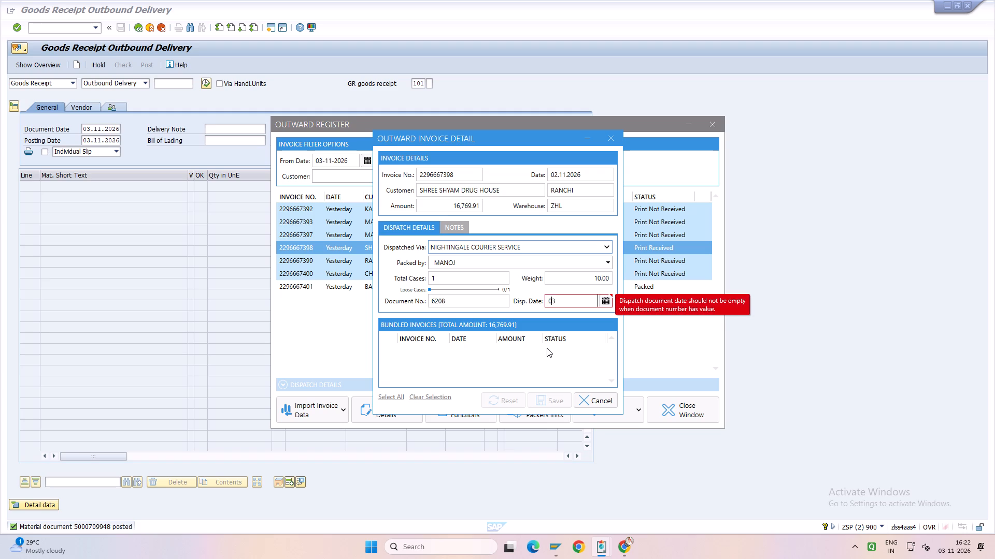
pyautogui.press('Tab')
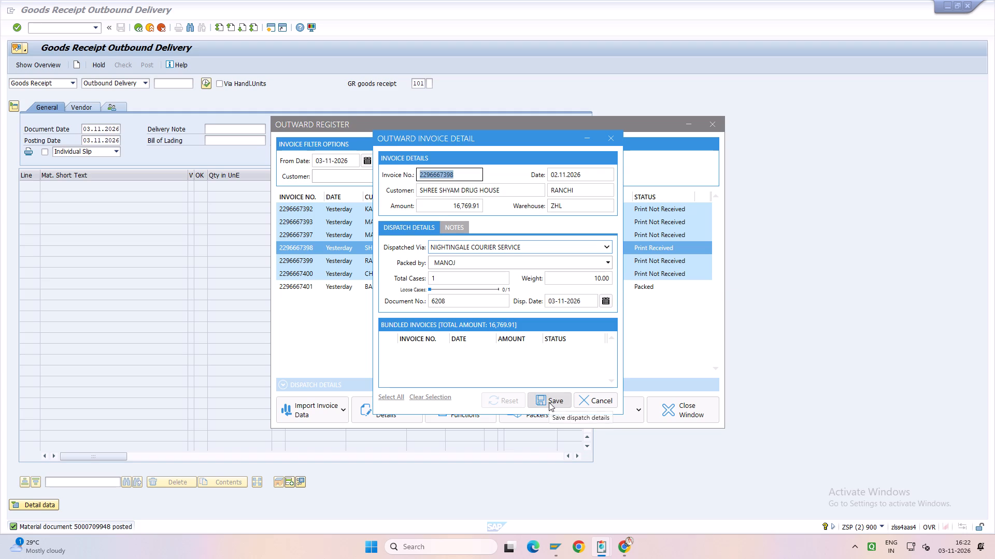
pyautogui.click(549, 402)
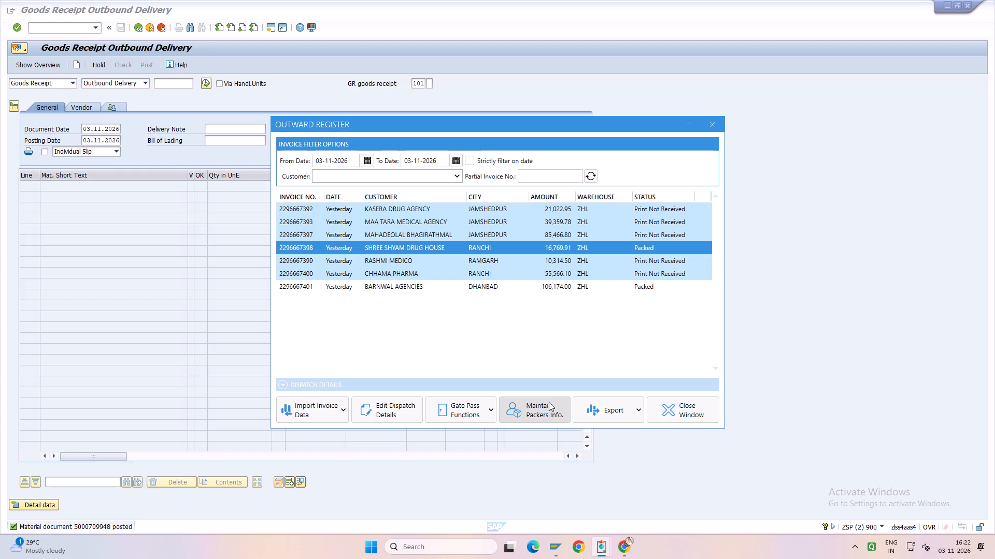
pyautogui.press('Tab')
pyautogui.press('Return')
pyautogui.press('Return')
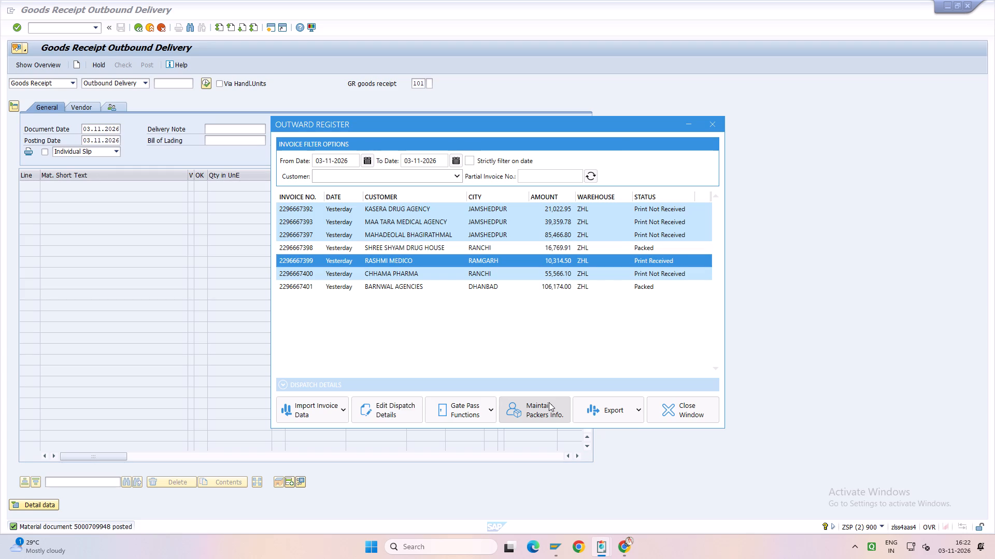
pyautogui.press('Tab')
pyautogui.press('Tab')
pyautogui.press('Tab')
pyautogui.press('Tab')
pyautogui.press('Tab')
pyautogui.press('Tab')
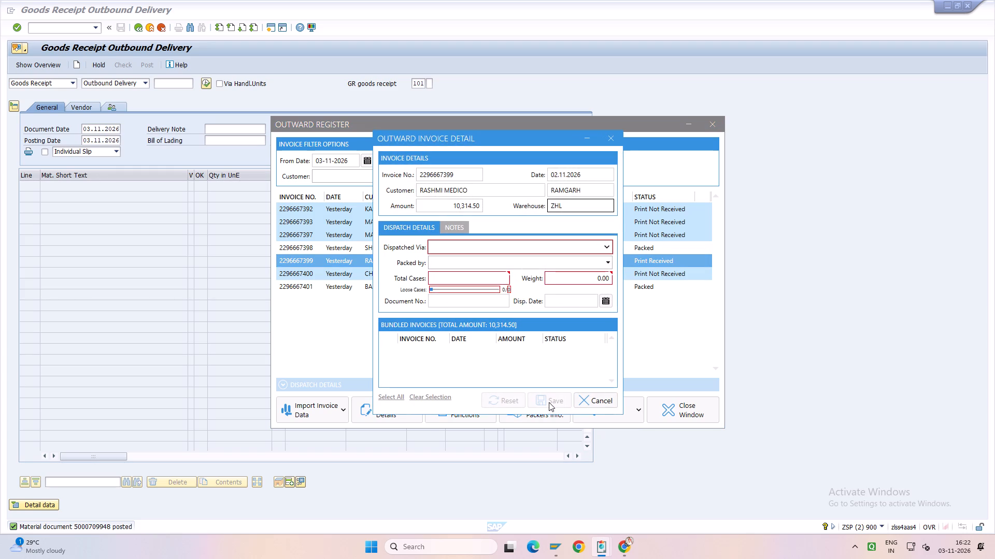
pyautogui.press('Tab')
pyautogui.write('ni')
pyautogui.press('Tab')
pyautogui.press('m')
pyautogui.press('Tab')
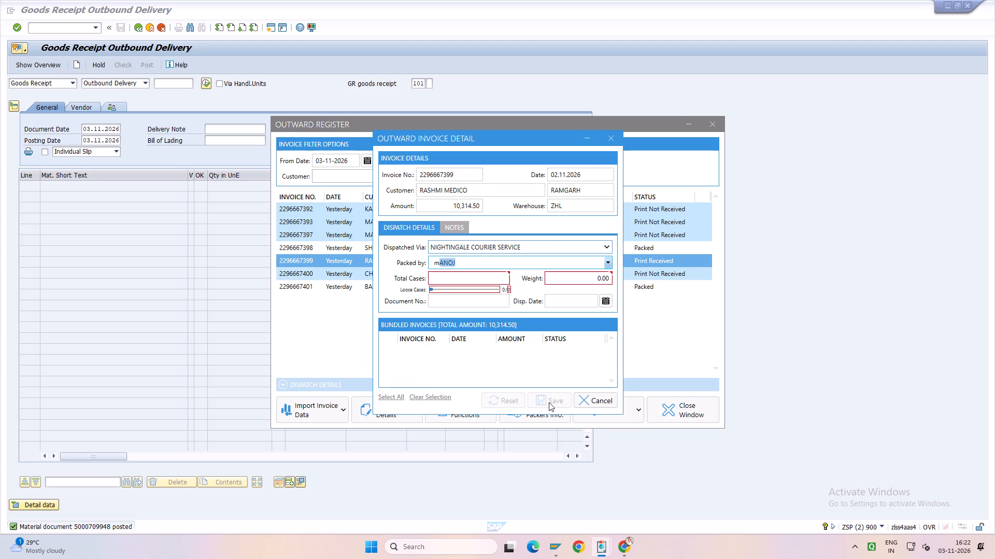
pyautogui.press('1')
pyautogui.press('Tab')
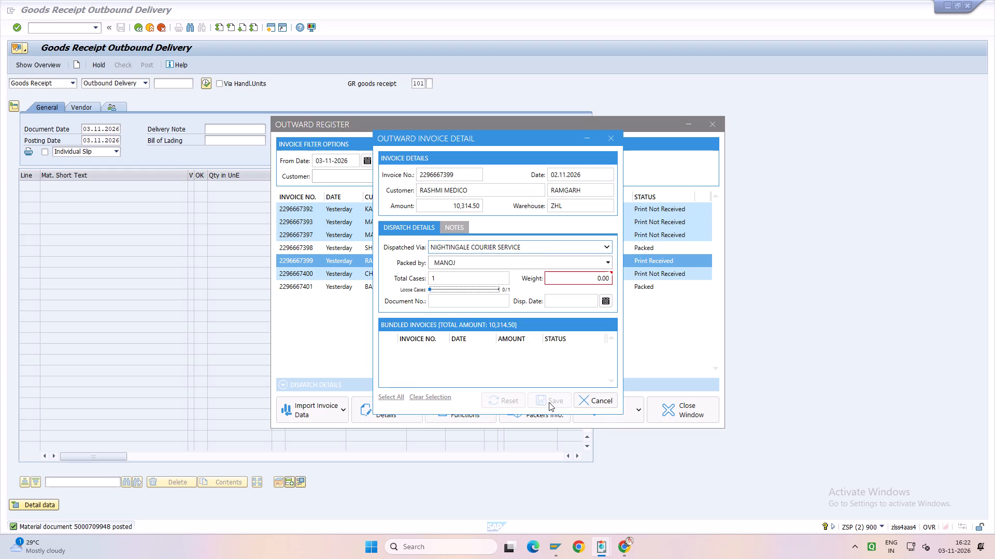
pyautogui.press('Tab')
pyautogui.write('10')
pyautogui.press('Tab')
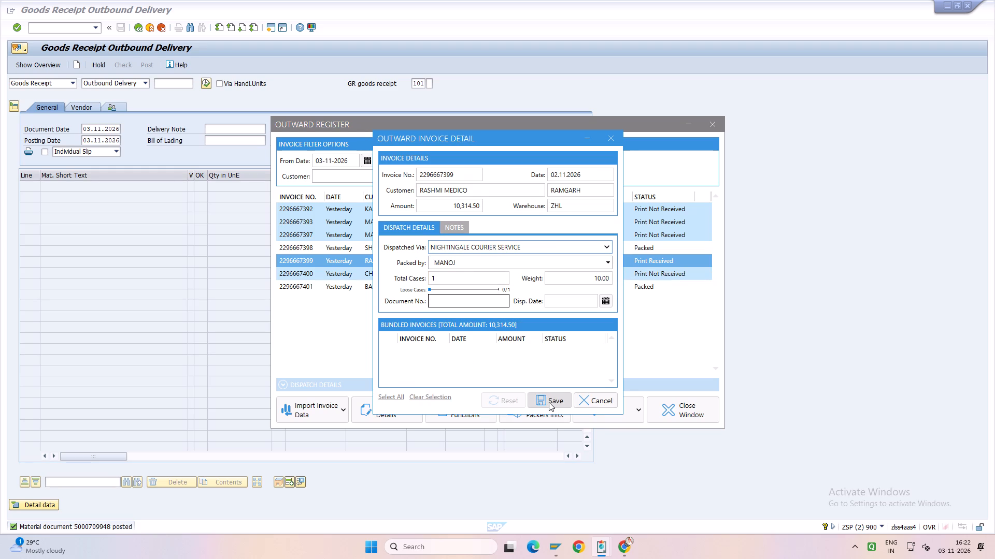
pyautogui.press('6')
pyautogui.write('209')
pyautogui.press('Tab')
pyautogui.write('03')
pyautogui.press('Tab')
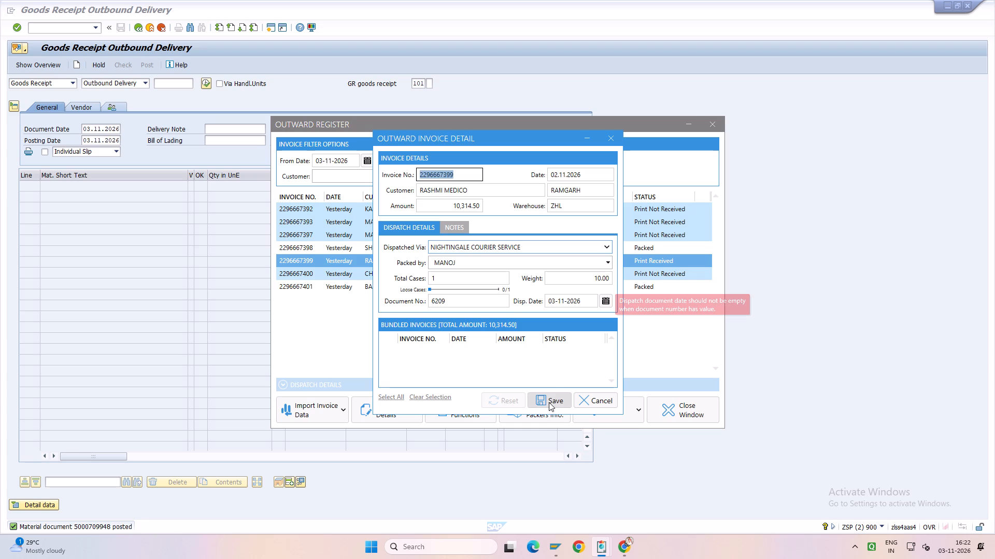
pyautogui.click(549, 402)
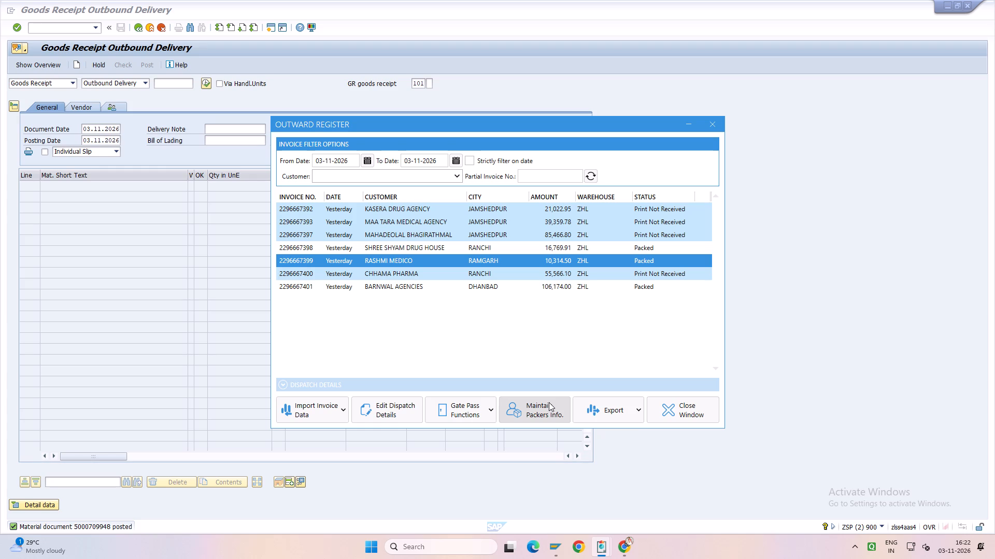
pyautogui.press('Tab')
pyautogui.press('Return')
pyautogui.press('Return')
pyautogui.press('Tab')
pyautogui.press('Tab')
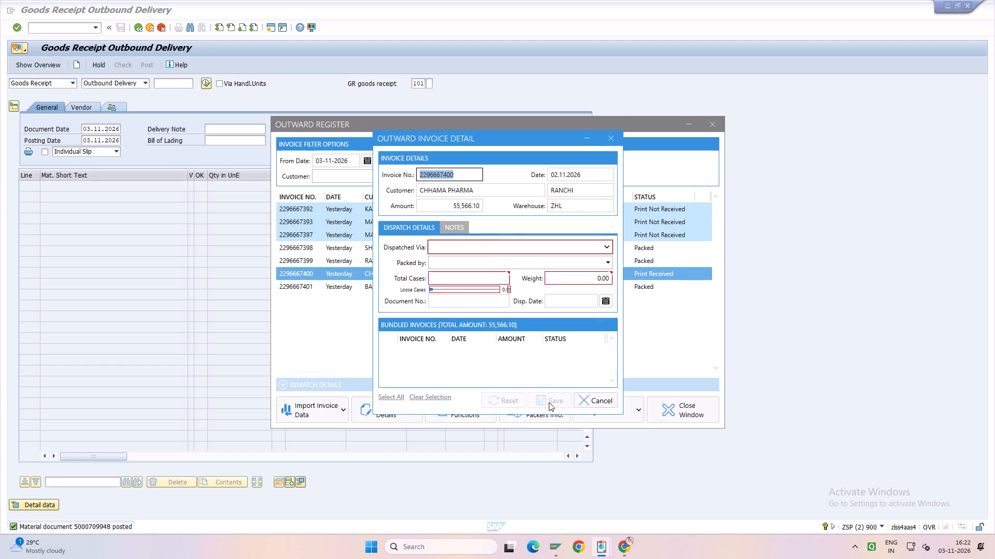
pyautogui.press('Tab')
pyautogui.press('Tab')
pyautogui.press('Tab')
pyautogui.press('Tab')
pyautogui.press('Tab')
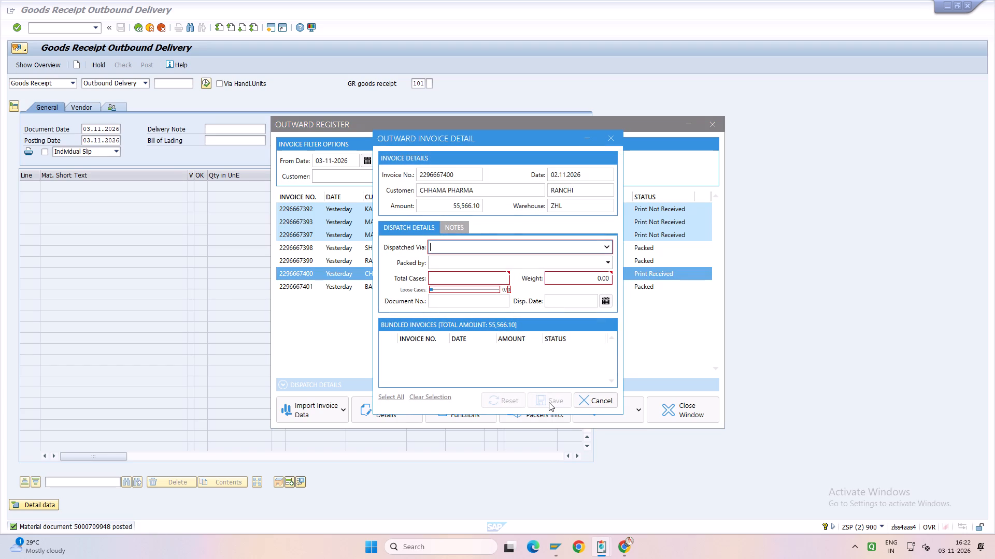
pyautogui.write('ni')
pyautogui.press('Tab')
pyautogui.press('m')
pyautogui.press('Tab')
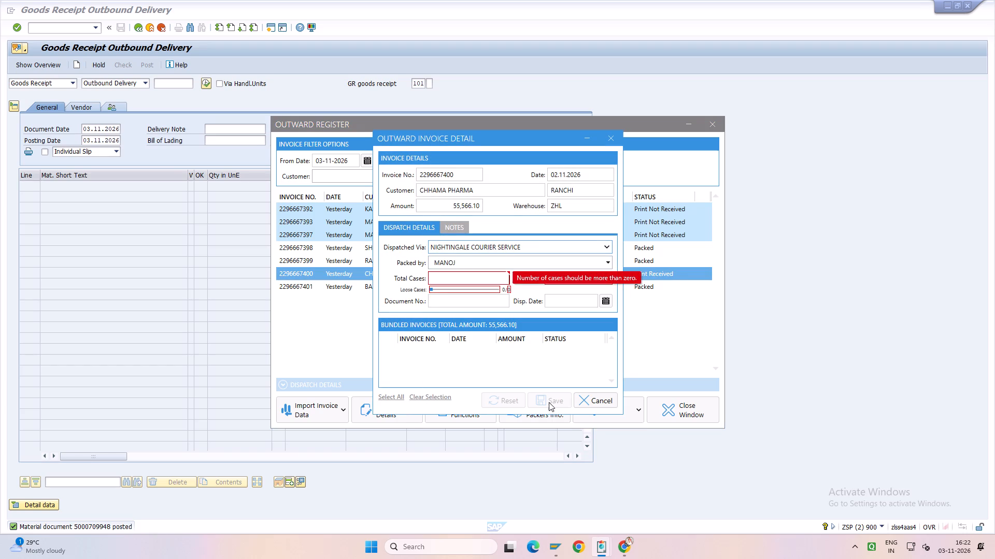
pyautogui.press('1')
pyautogui.press('Tab')
pyautogui.press('Tab')
pyautogui.write('10')
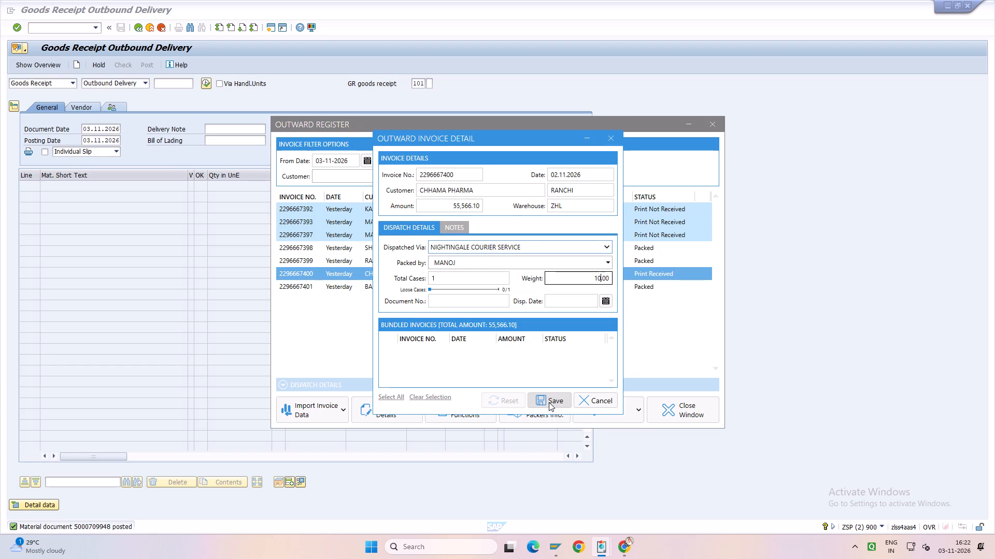
pyautogui.press('Tab')
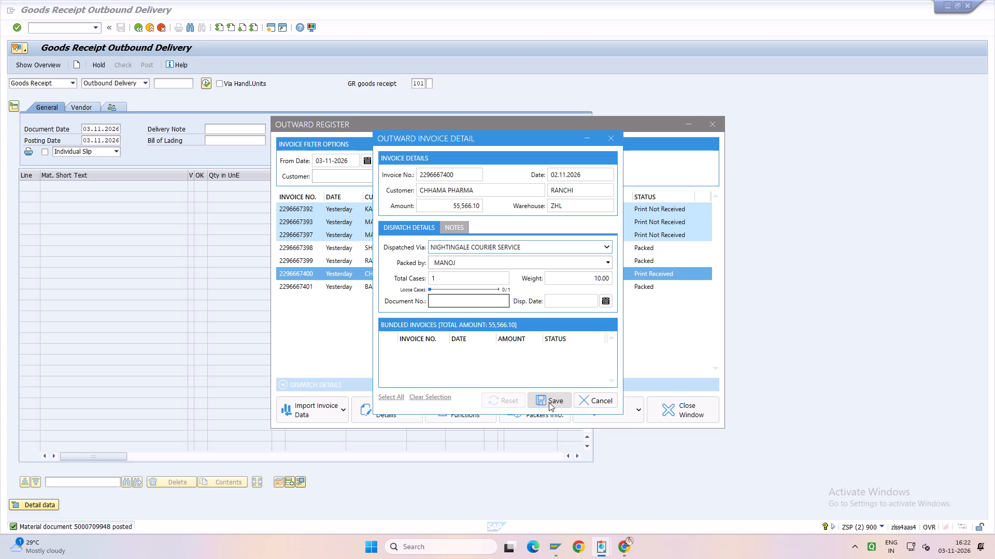
pyautogui.write('6210')
pyautogui.press('Tab')
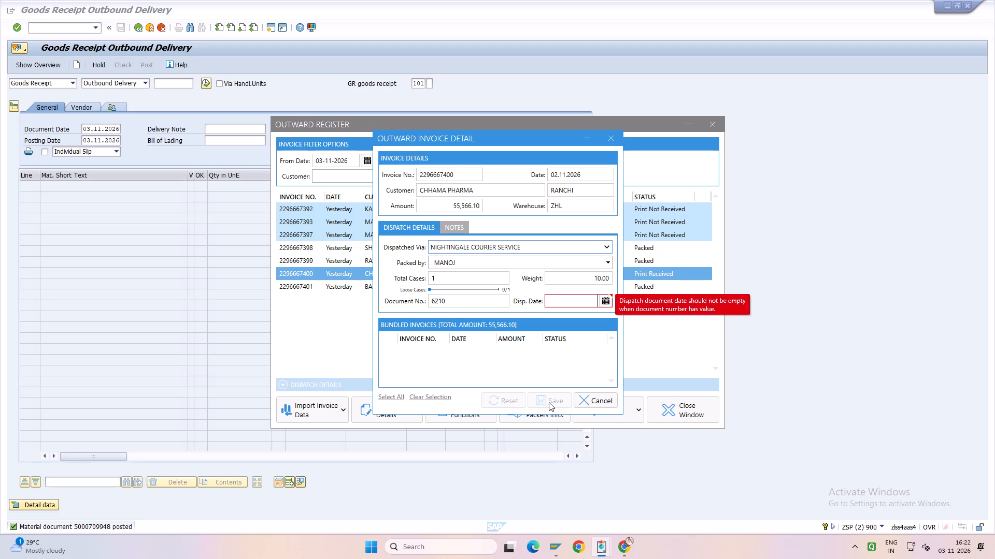
pyautogui.write('03')
pyautogui.press('Tab')
pyautogui.click(549, 402)
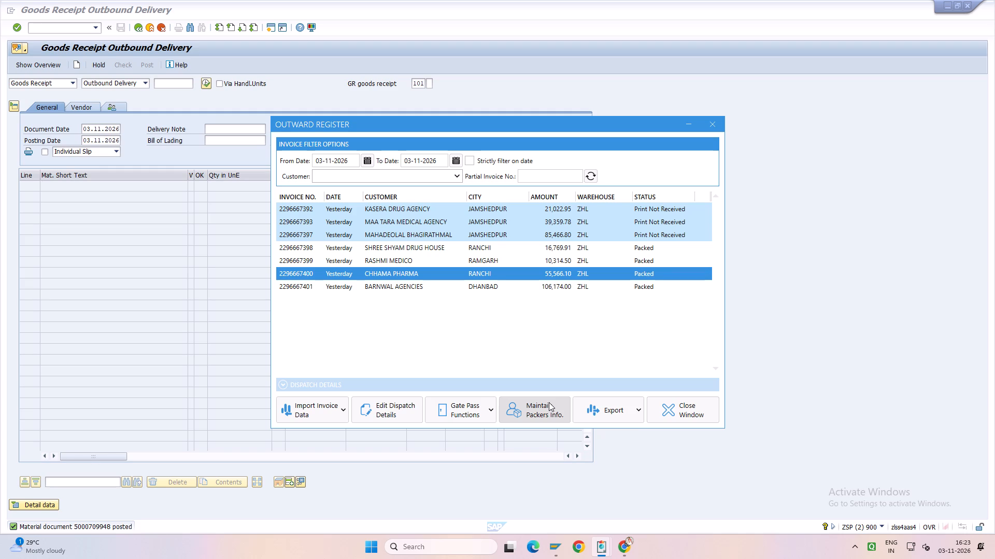
# Check the remaining Jamshedpur invoices in the Outward Register whose prints are not received.
pyautogui.press('Up')
pyautogui.press('Up')
pyautogui.press('Up')
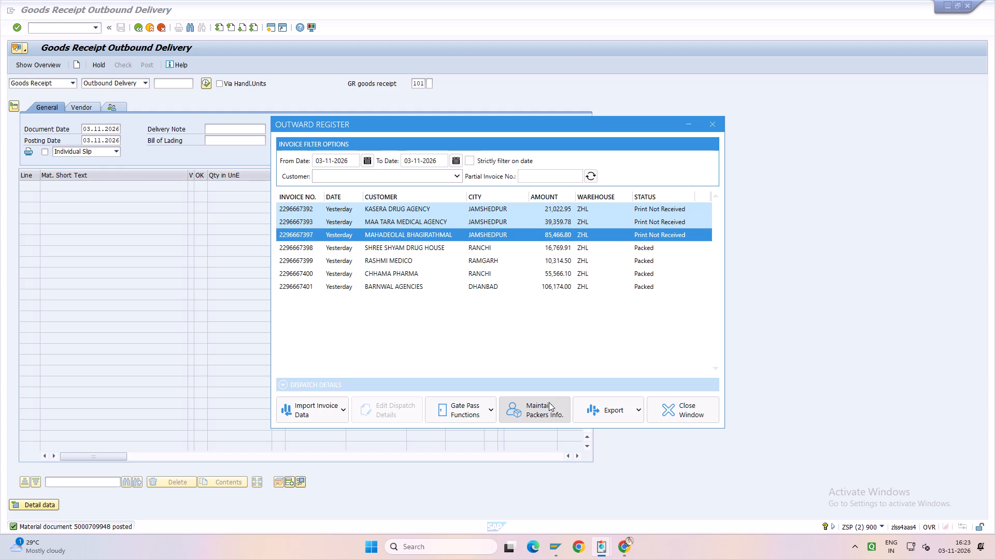
pyautogui.press('Up')
pyautogui.press('Up')
pyautogui.press('Up')
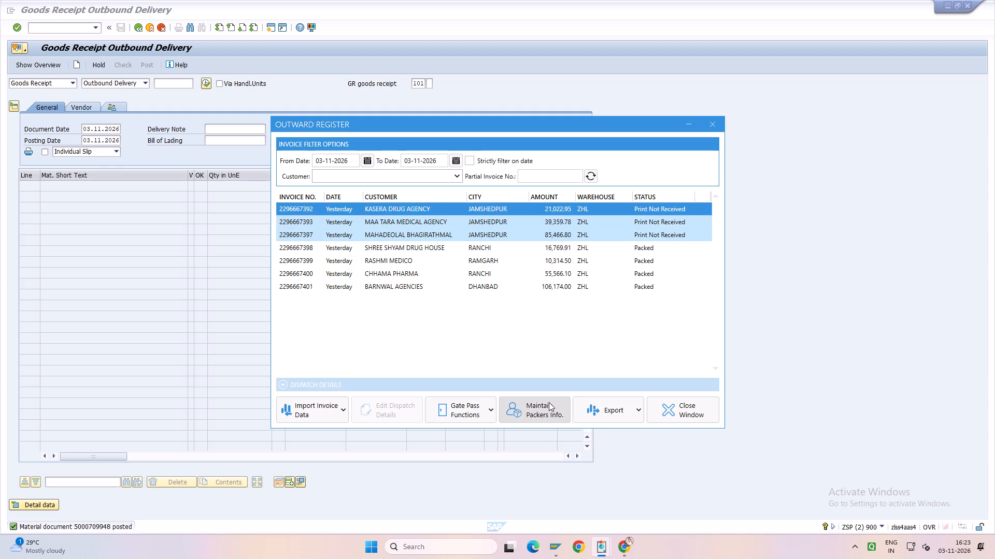
pyautogui.press('Down')
pyautogui.press('Down')
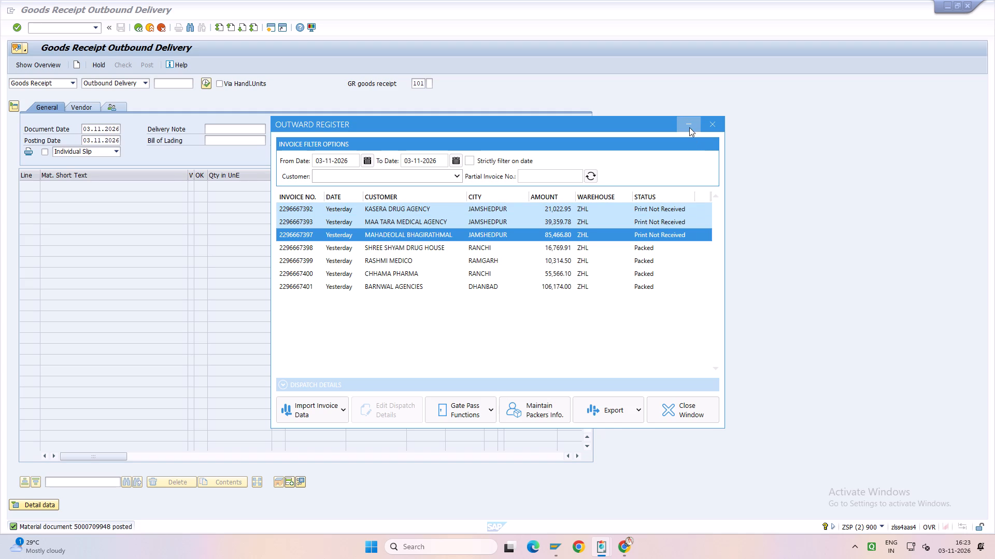
# Close the Outward Register, return to SAP and close the Goods Receipt Outbound Delivery session.
pyautogui.click(703, 124)
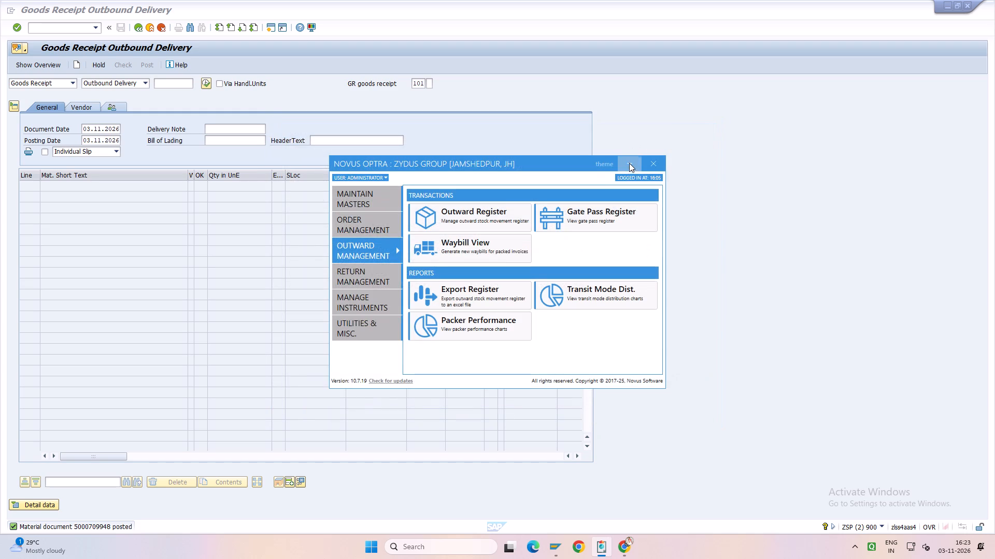
pyautogui.click(629, 166)
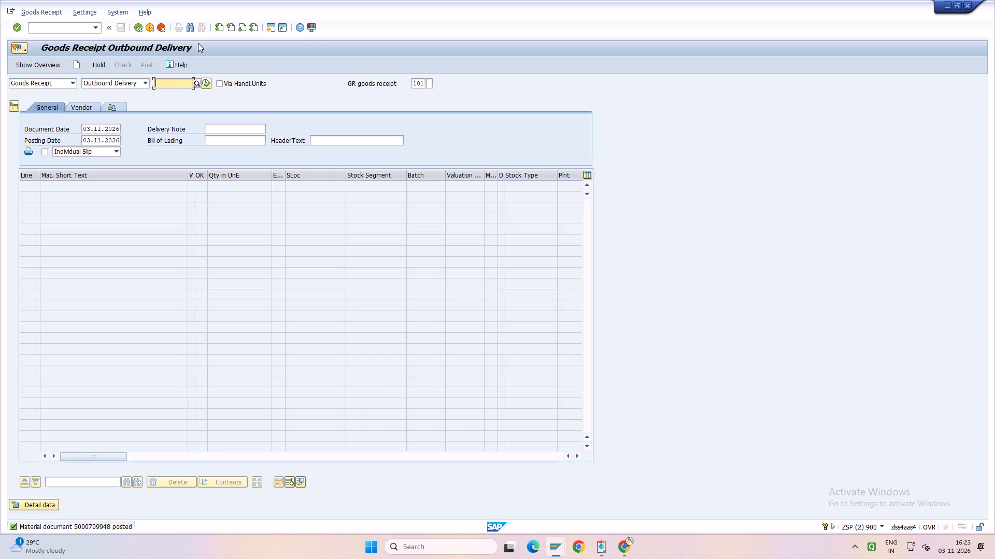
pyautogui.click(966, 5)
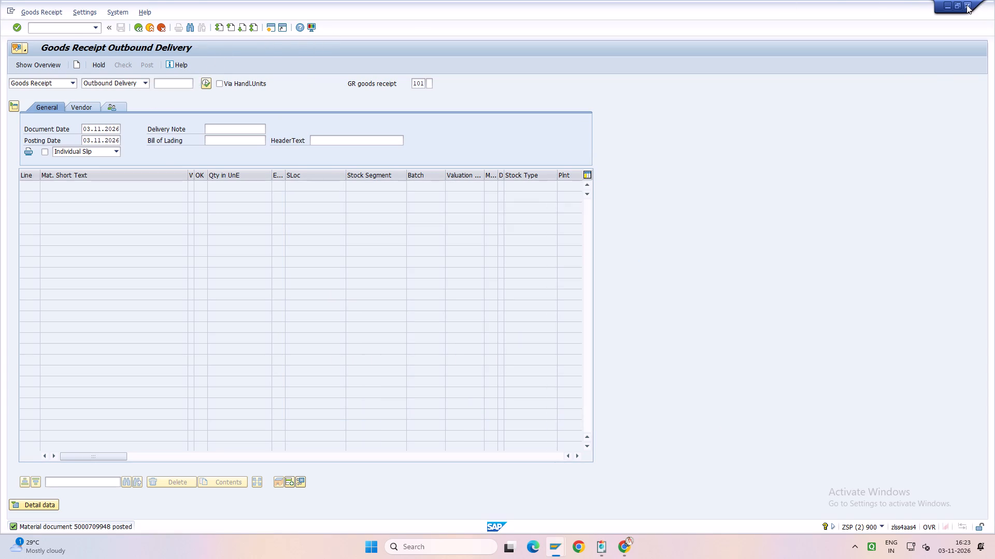
# Open the Invoice Created report with transaction ZINV in place of the GST inbound invoices list.
pyautogui.click(72, 27)
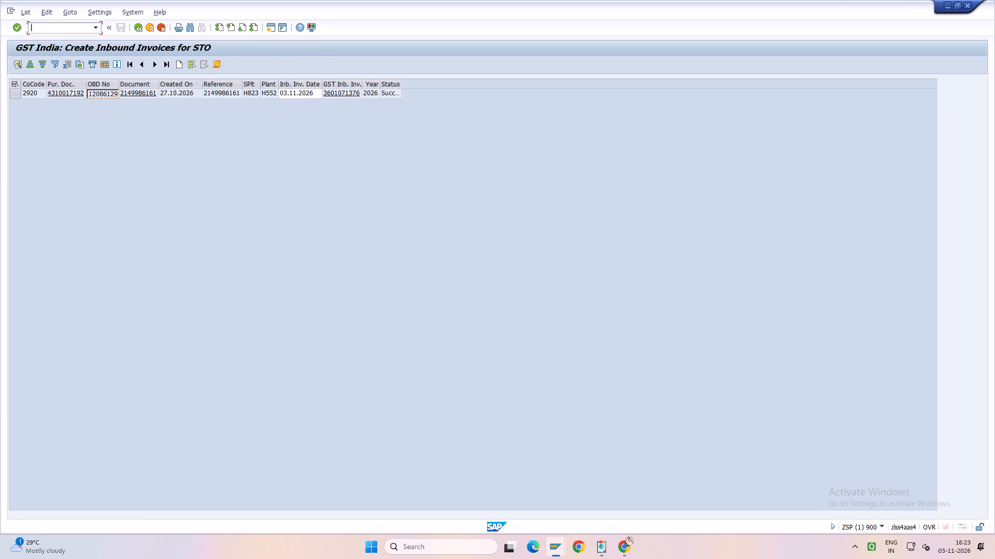
pyautogui.press('/')
pyautogui.write('nzinv')
pyautogui.press('Return')
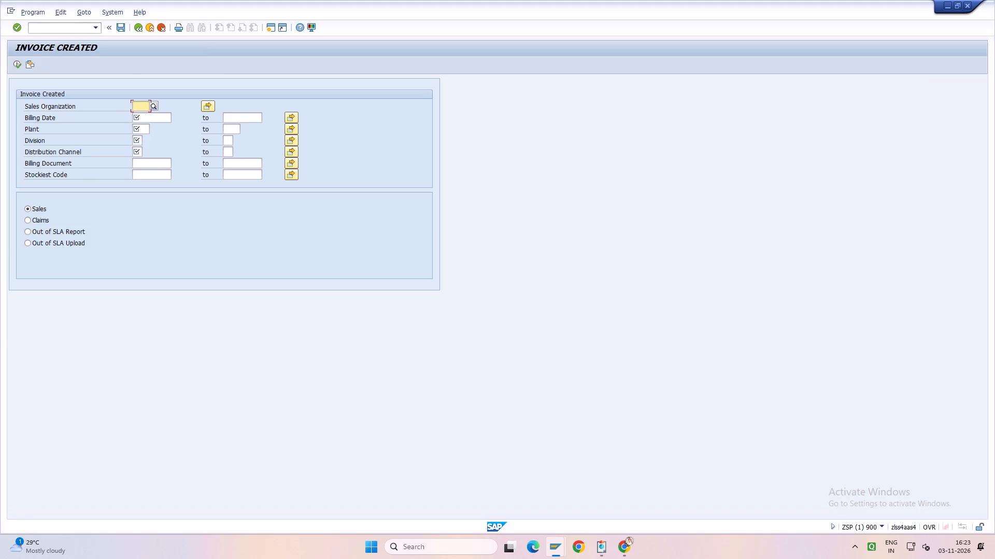
# Set the report's sales organization to 2920 and its billing date range to 01.11.2026 through 30.11.2026.
pyautogui.press('BackSpace')
pyautogui.press('Down')
pyautogui.press('Tab')
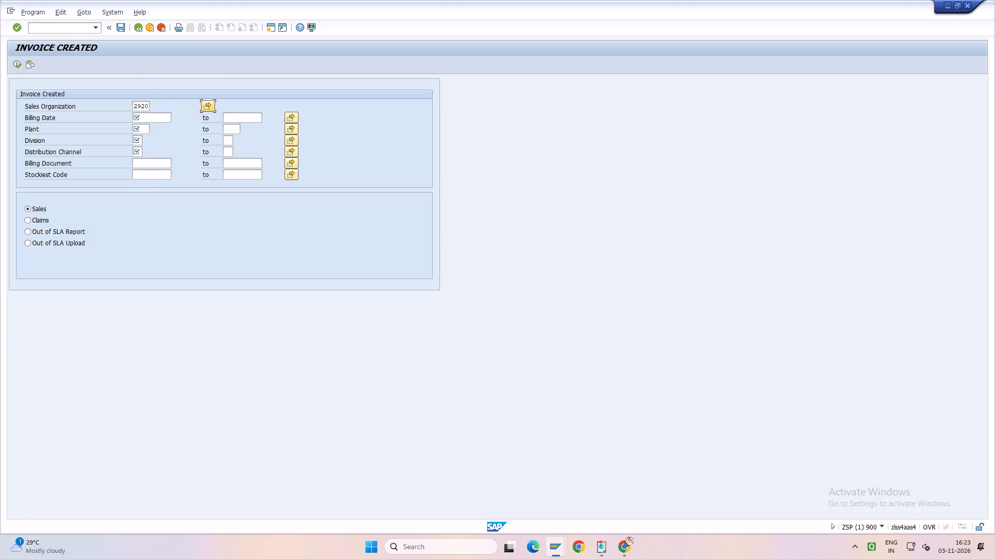
pyautogui.press('Tab')
pyautogui.press('BackSpace')
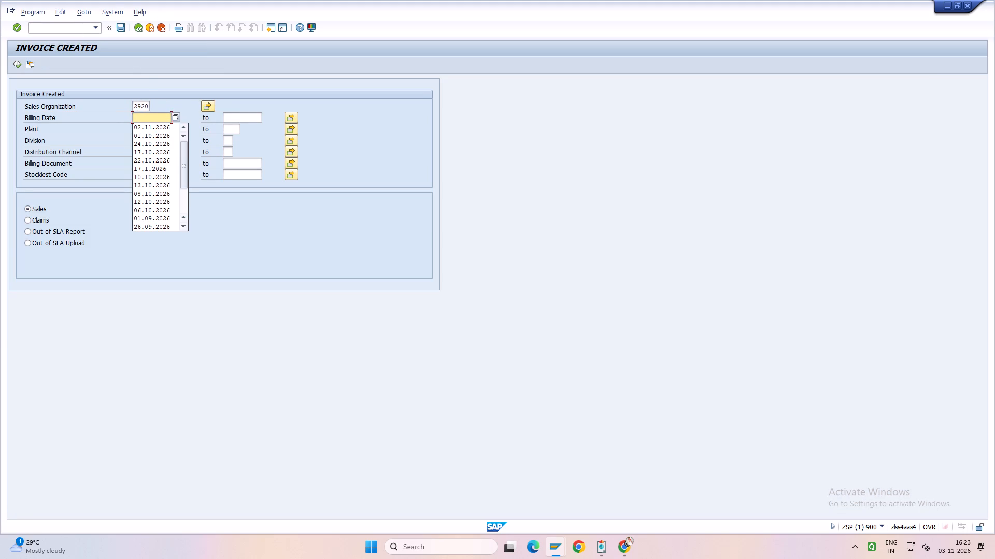
pyautogui.write('01.11.202')
pyautogui.press('6')
pyautogui.press('Tab')
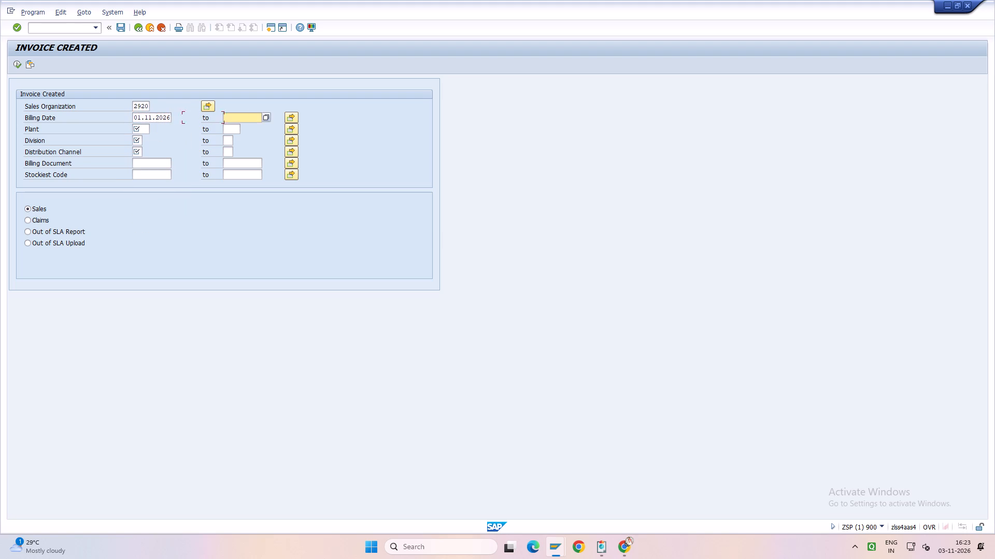
pyautogui.write('30.11.')
pyautogui.write('2026')
pyautogui.press('Tab')
# Set the report's plant to H552 and its division range to 01 through ZZ.
pyautogui.press('Tab')
pyautogui.press('Tab')
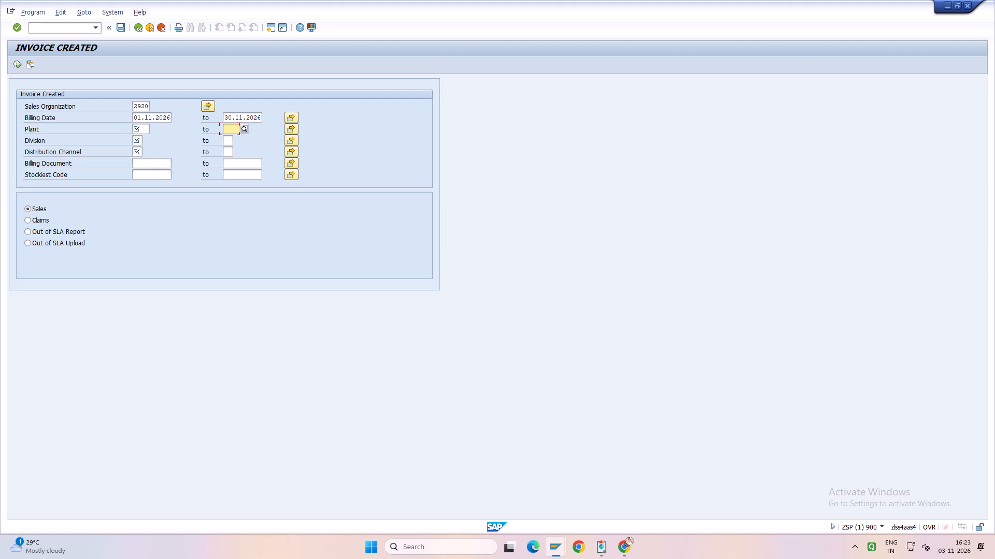
pyautogui.press('Tab')
pyautogui.press('Up')
pyautogui.press('Tab')
pyautogui.press('Tab')
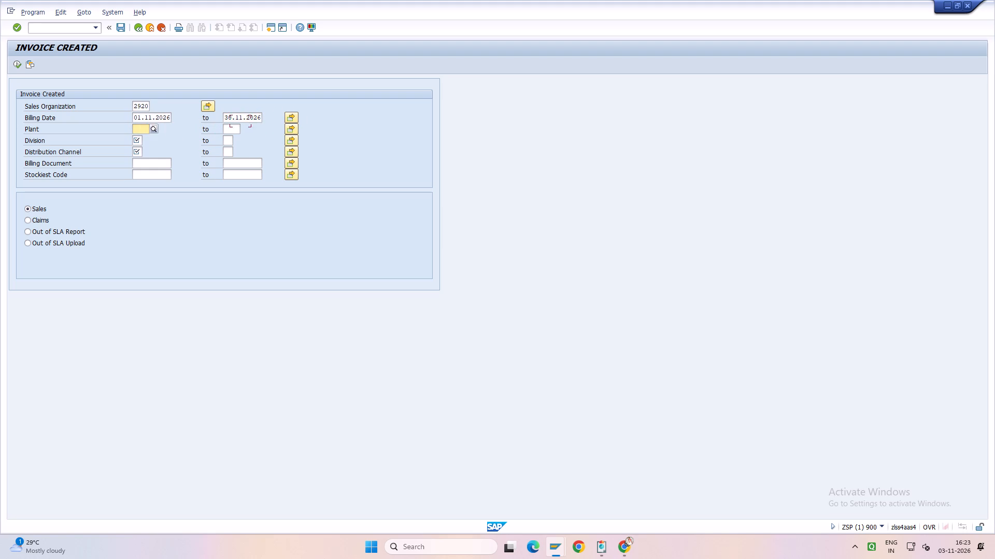
pyautogui.press('BackSpace')
pyautogui.press('Down')
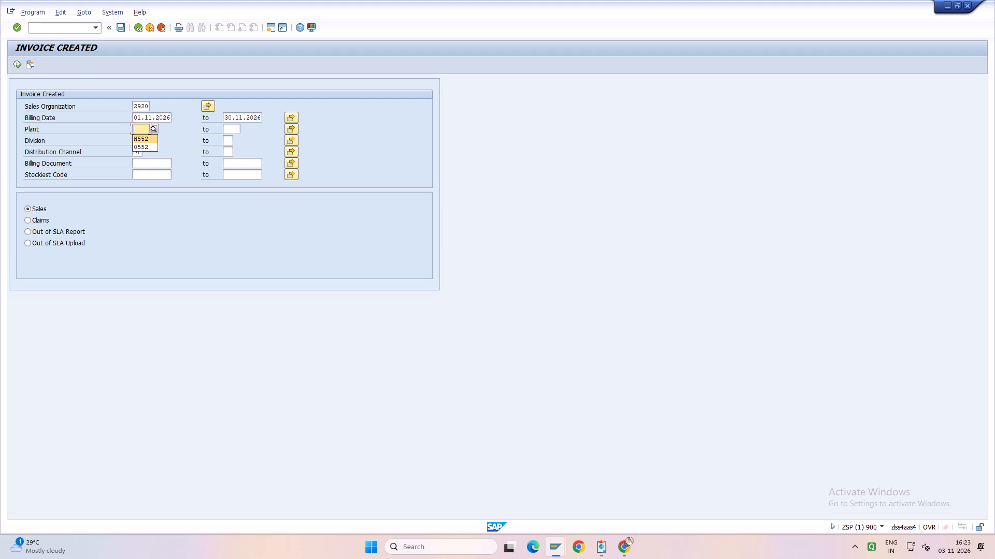
pyautogui.press('Tab')
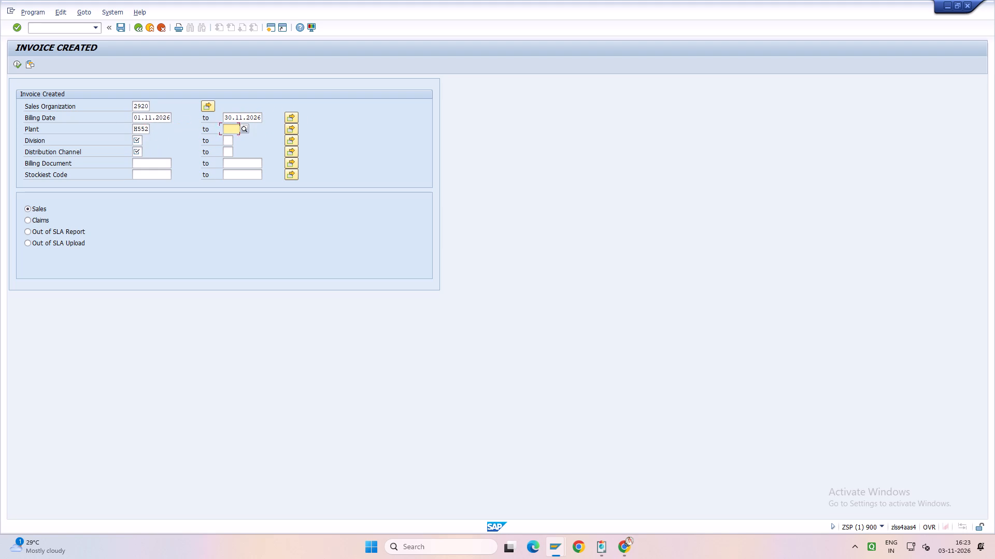
pyautogui.press('Tab')
pyautogui.press('Tab')
pyautogui.press('BackSpace')
pyautogui.press('Down')
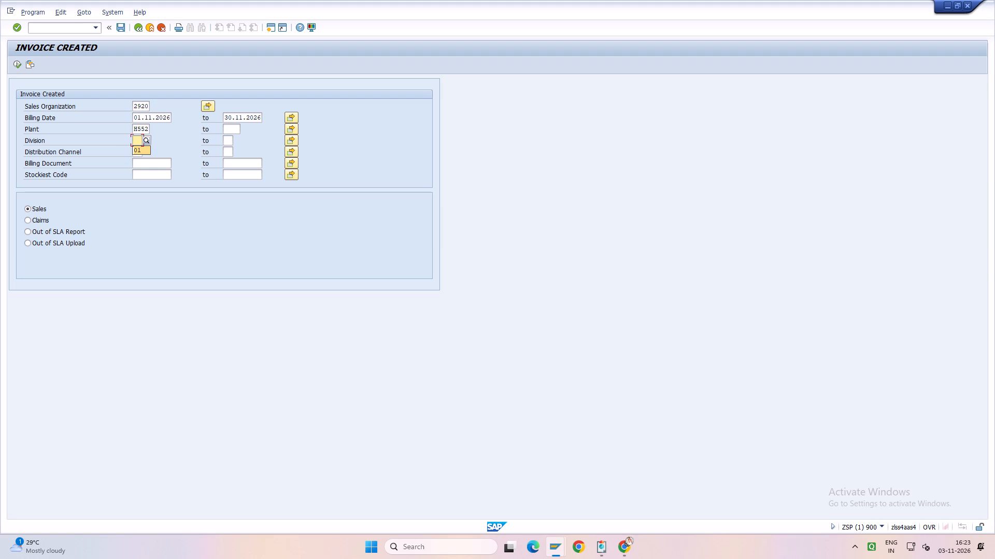
pyautogui.press('Tab')
pyautogui.press('BackSpace')
pyautogui.press('Down')
pyautogui.press('Tab')
# Set the distribution channel range to 02 through 03 and add 09 as an extra single value.
pyautogui.press('Tab')
pyautogui.press('BackSpace')
pyautogui.press('Down')
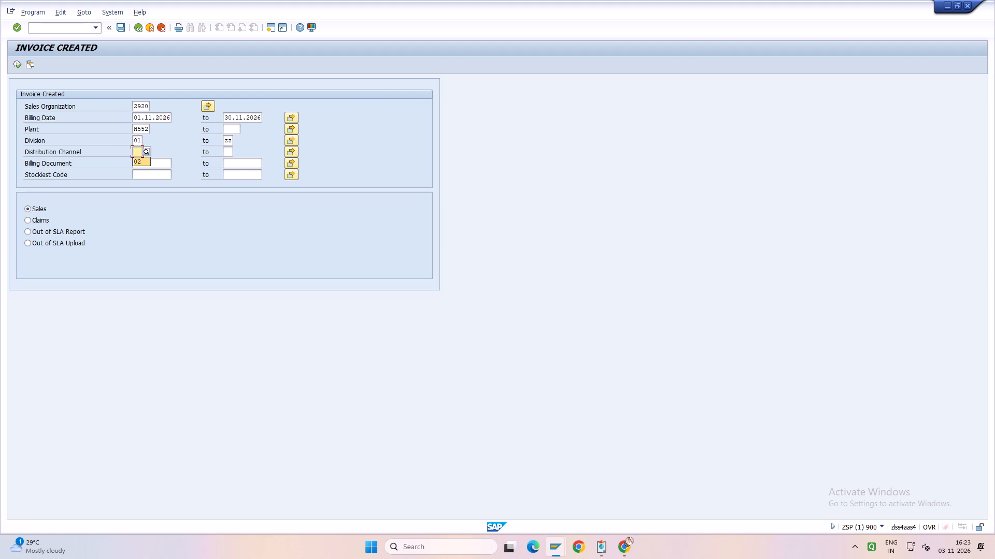
pyautogui.press('Tab')
pyautogui.press('BackSpace')
pyautogui.press('Down')
pyautogui.press('Tab')
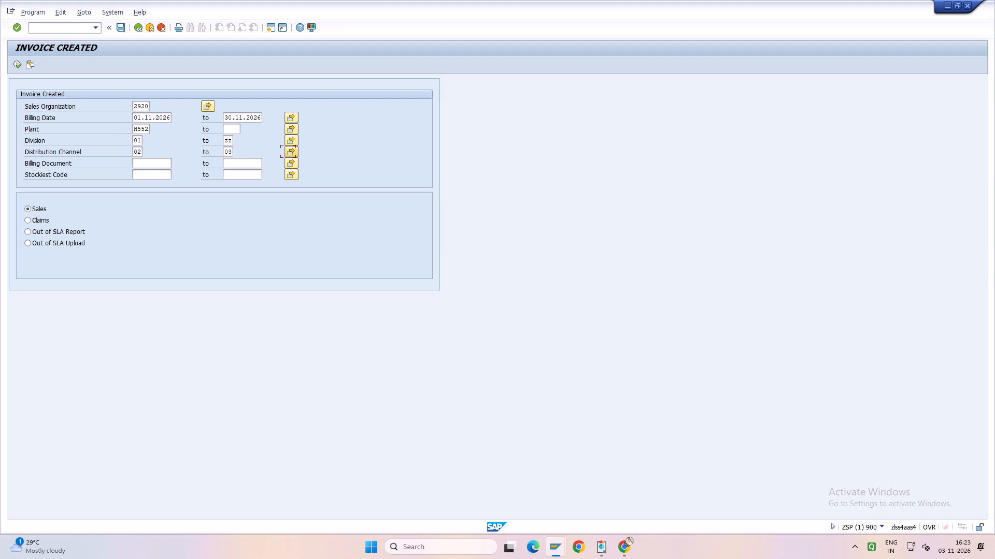
pyautogui.press('Return')
pyautogui.write('09')
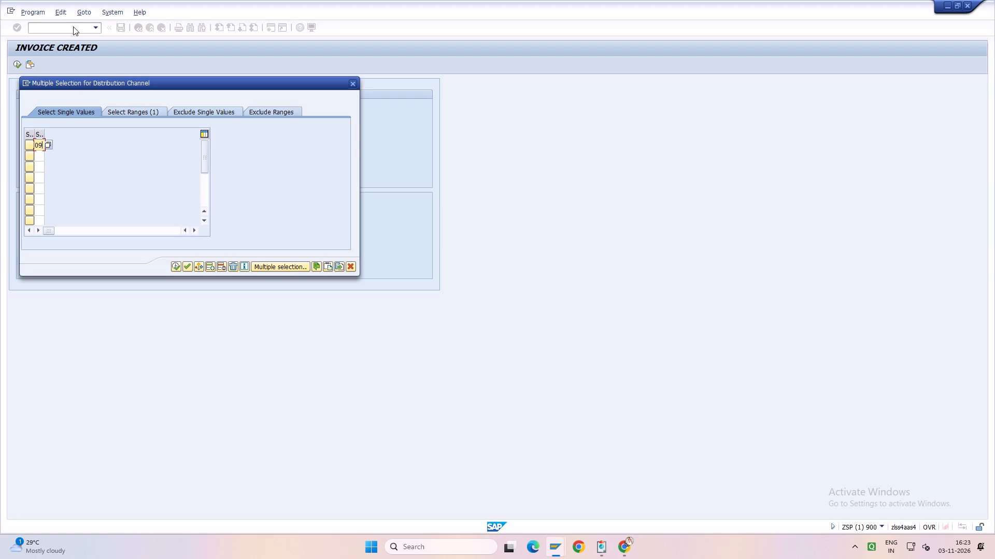
pyautogui.press('F8')
# Add plant 0552 as a second single value in the plant selection alongside H552.
pyautogui.press('Up')
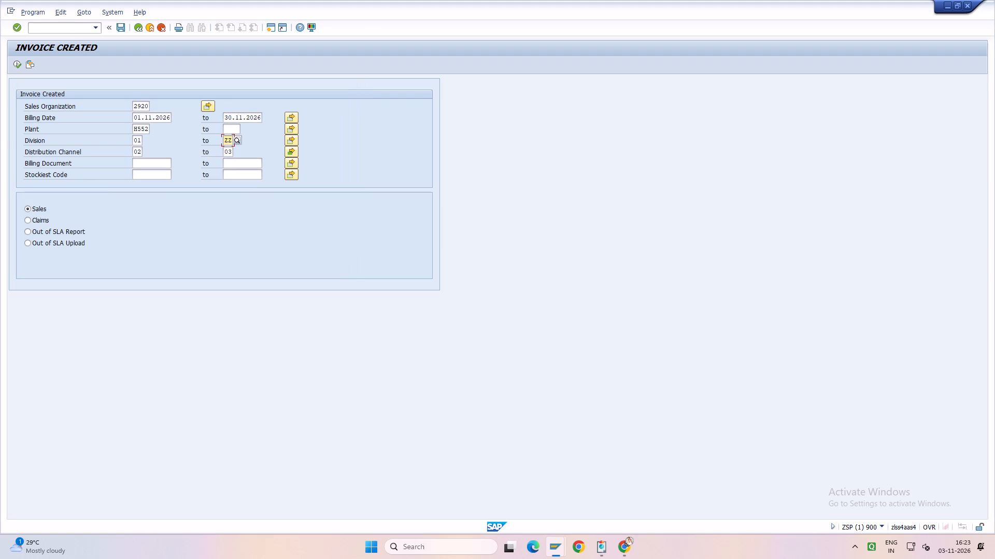
pyautogui.press('Up')
pyautogui.press('Right')
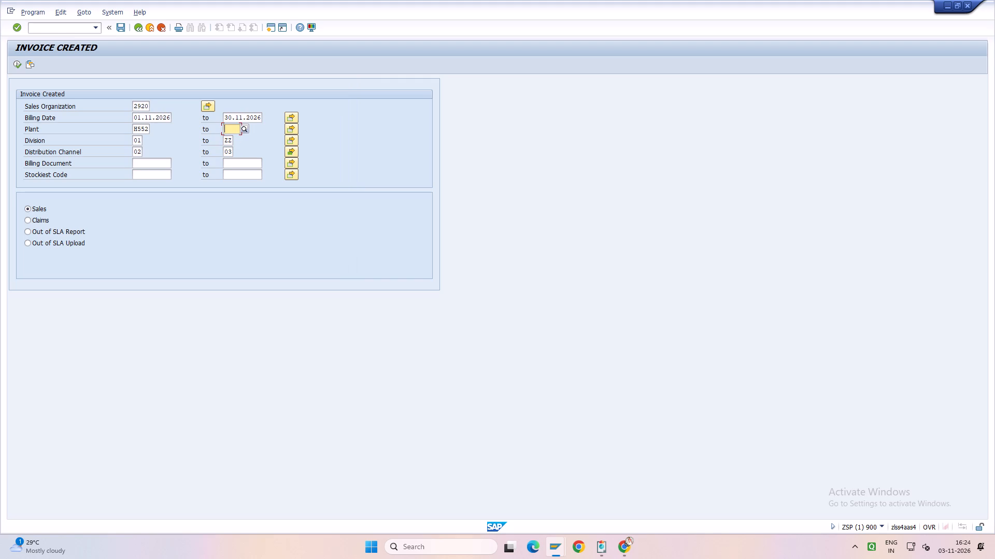
pyautogui.press('Tab')
pyautogui.press('Return')
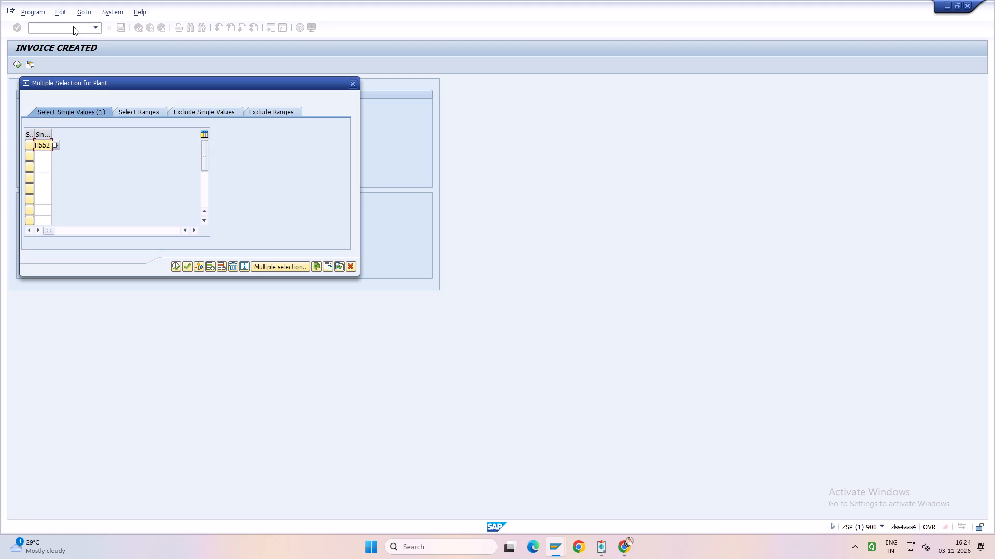
pyautogui.press('Down')
pyautogui.write('0552')
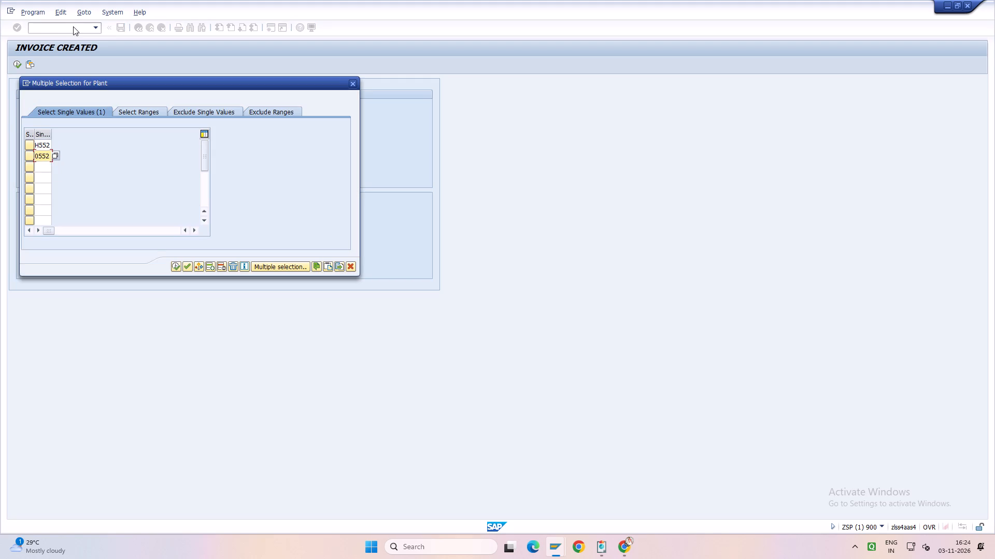
pyautogui.press('F8')
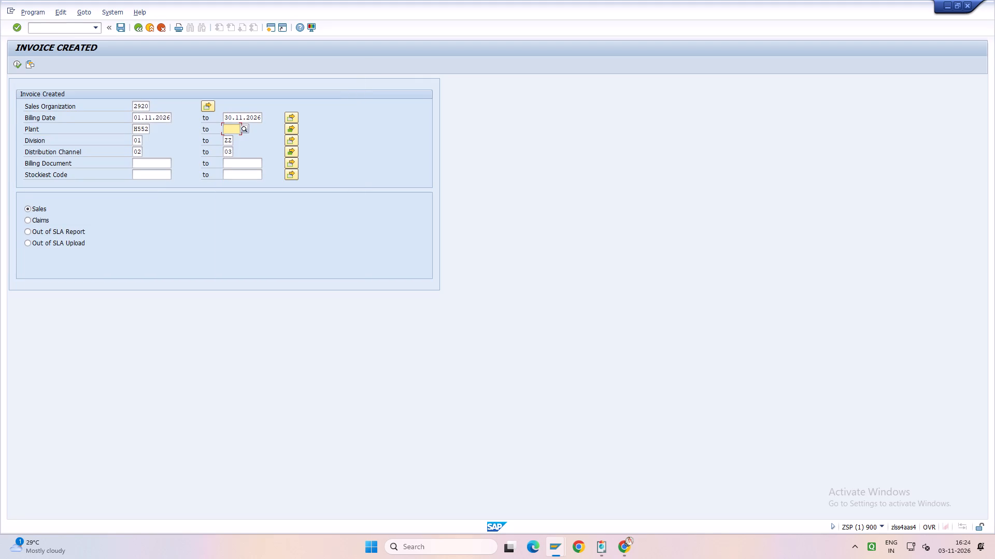
# Add sales organization 1000 as a second single value alongside 2920 and run the Invoice Created report.
pyautogui.press('Up')
pyautogui.press('Up')
pyautogui.press('Tab')
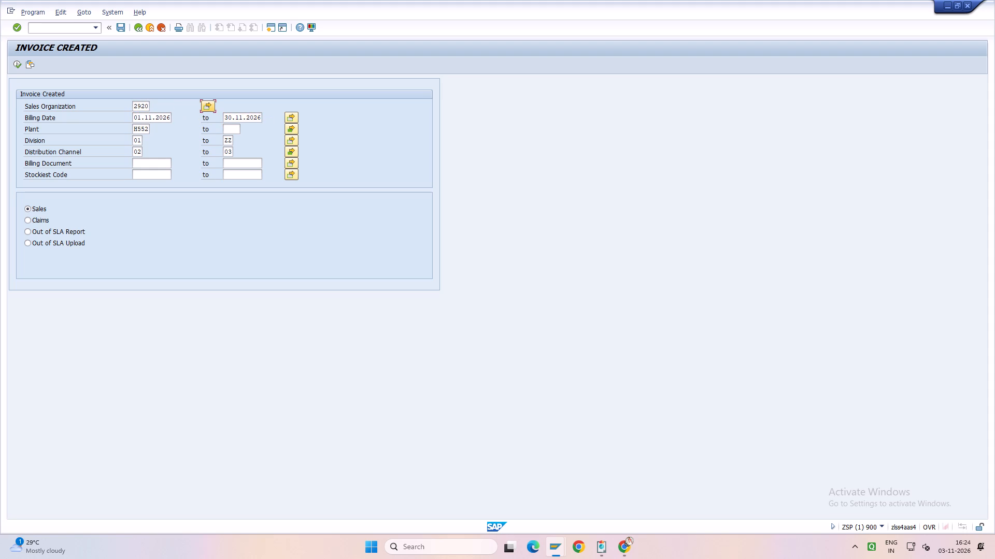
pyautogui.press('Return')
pyautogui.press('Down')
pyautogui.write('1000')
pyautogui.press('F8')
pyautogui.press('F8')
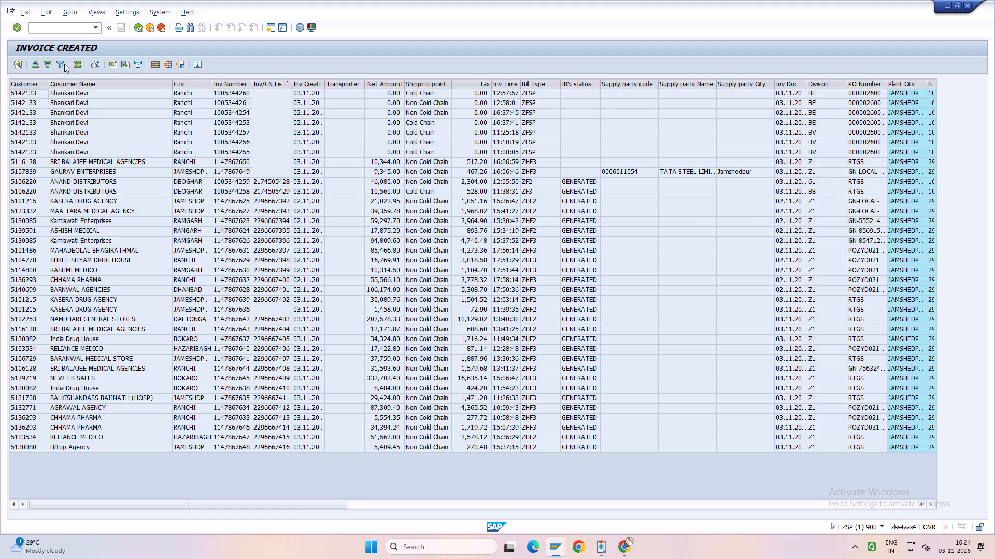
# Apply the saved report layout limited to customer, invoice number, creation date, net amount, tax and Inv/CN list number.
pyautogui.click(165, 65)
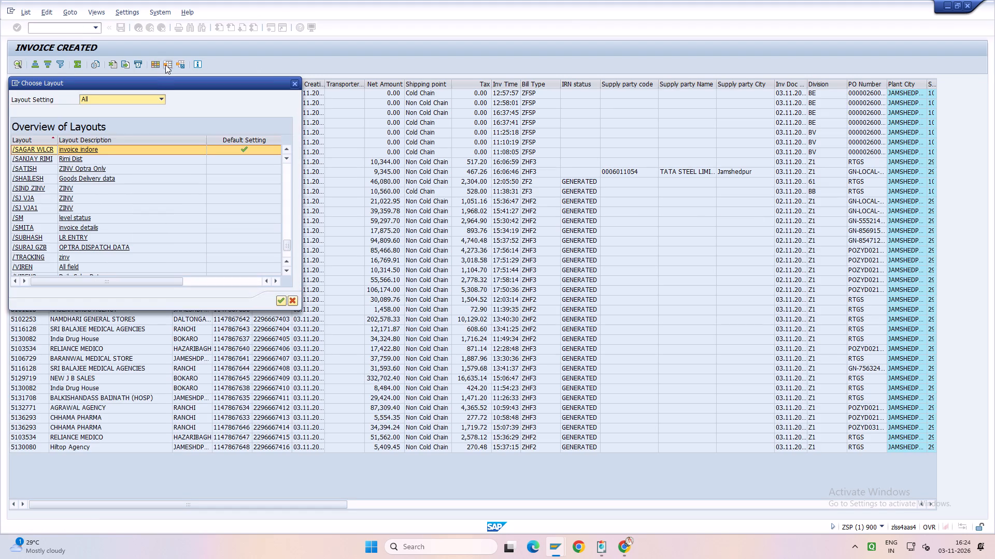
pyautogui.scroll(6, 105, 179)
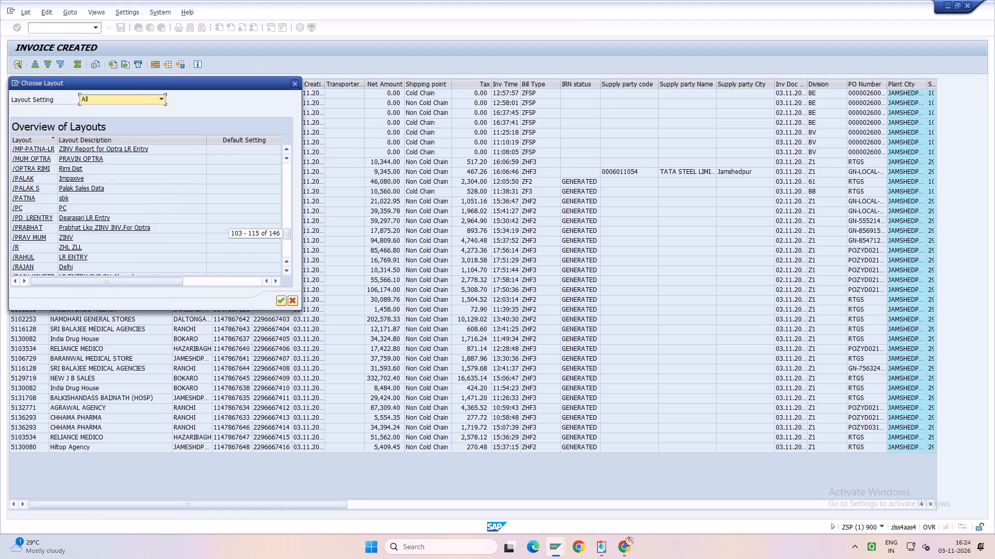
pyautogui.scroll(6, 105, 179)
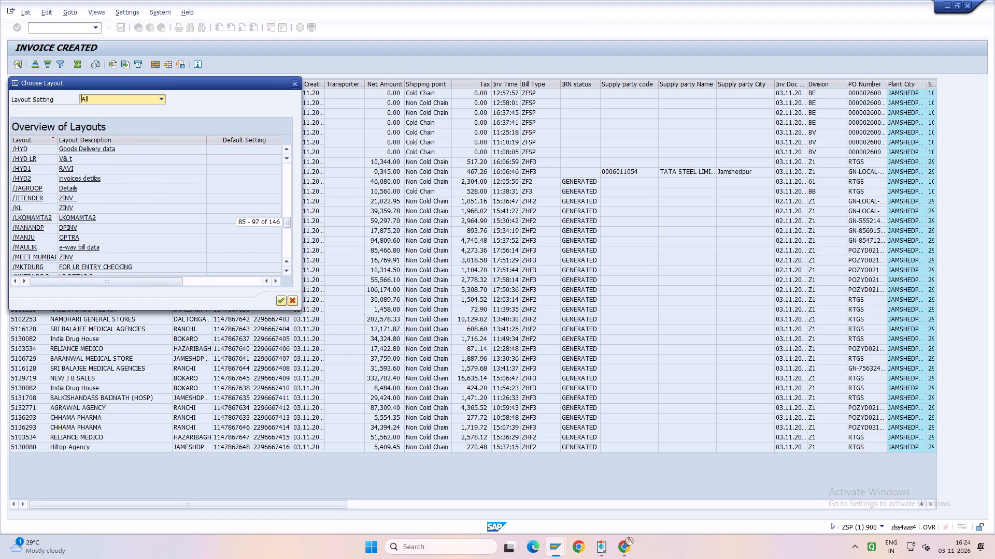
pyautogui.scroll(3, 105, 179)
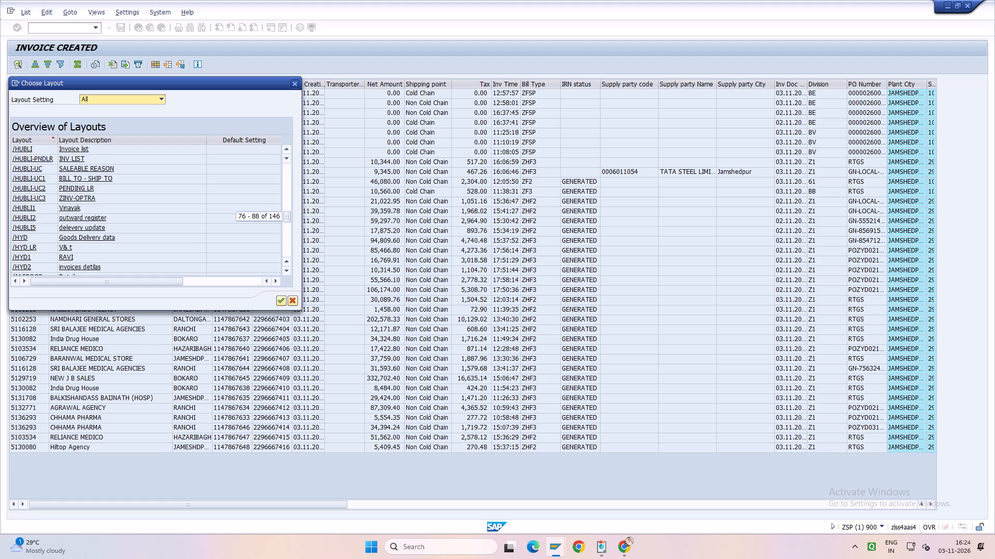
pyautogui.scroll(1, 105, 179)
pyautogui.click(63, 150)
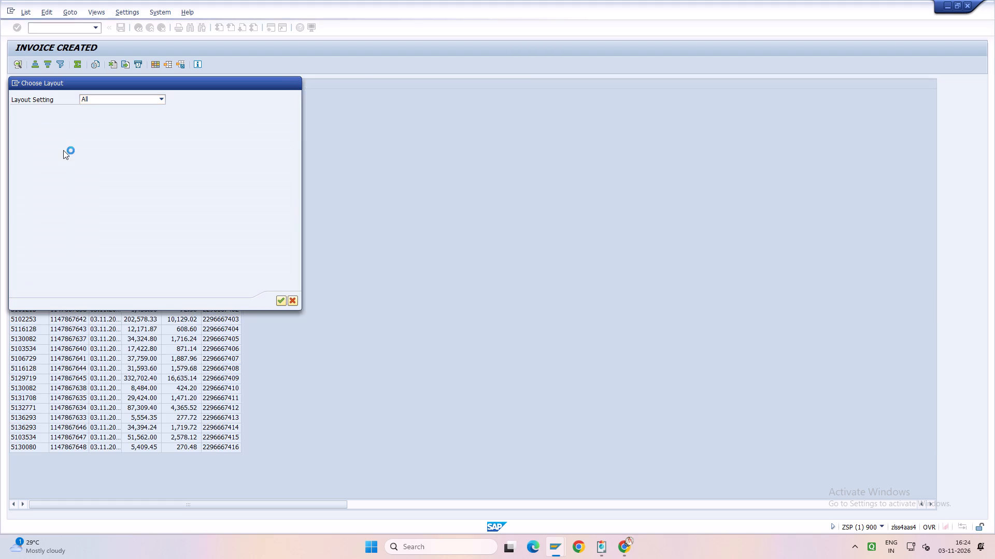
# Export the invoice list as an Excel spreadsheet to the Desktop under the proposed file name and allow the file to open.
pyautogui.click(26, 13)
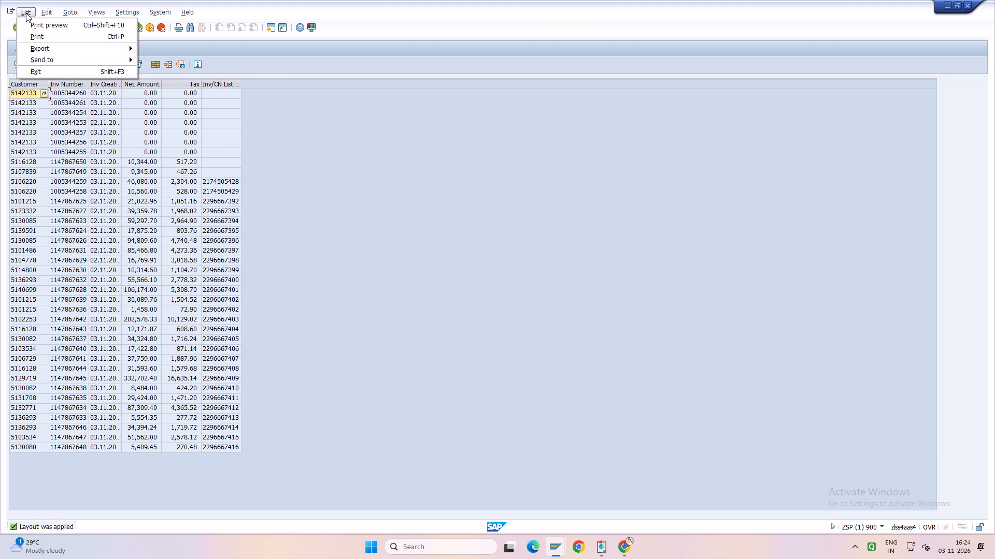
pyautogui.click(68, 51)
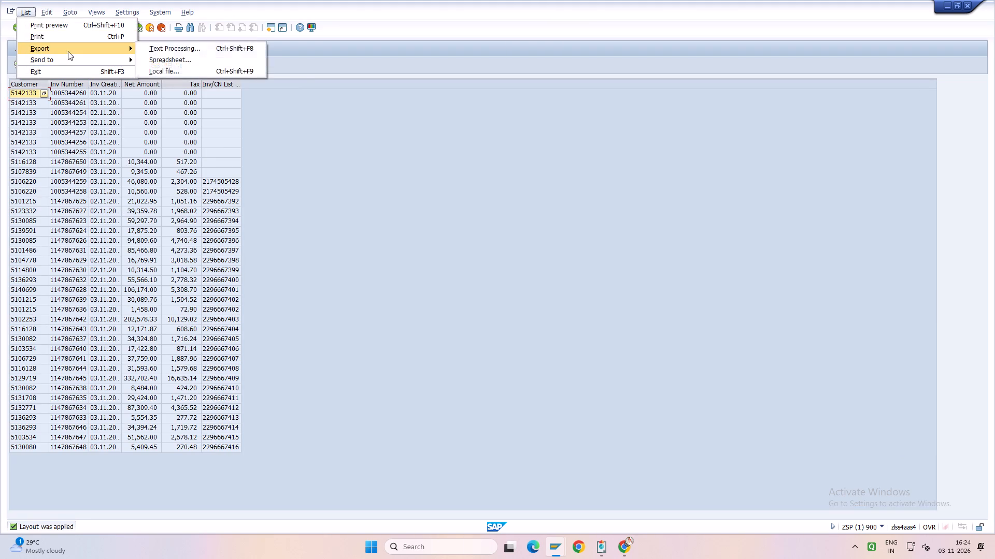
pyautogui.click(168, 62)
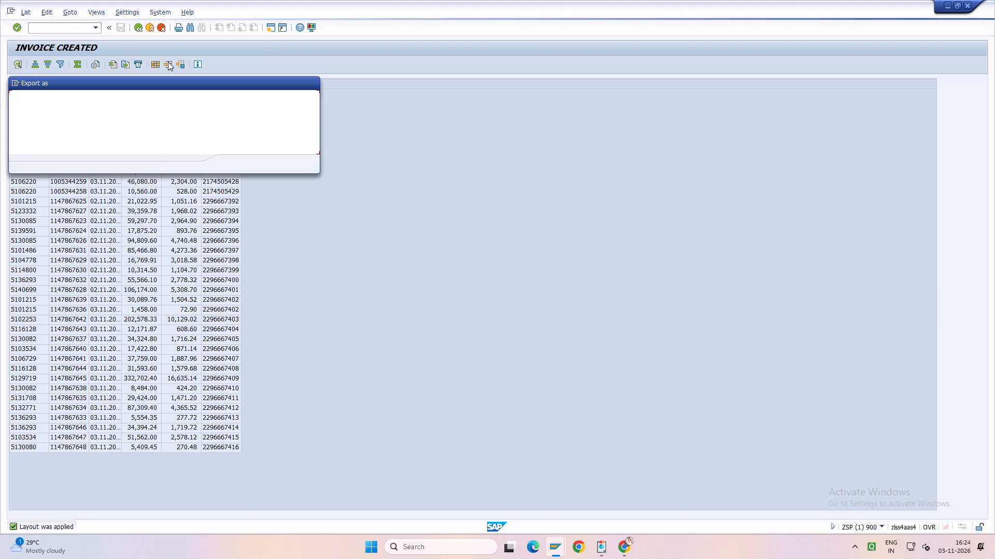
pyautogui.click(255, 161)
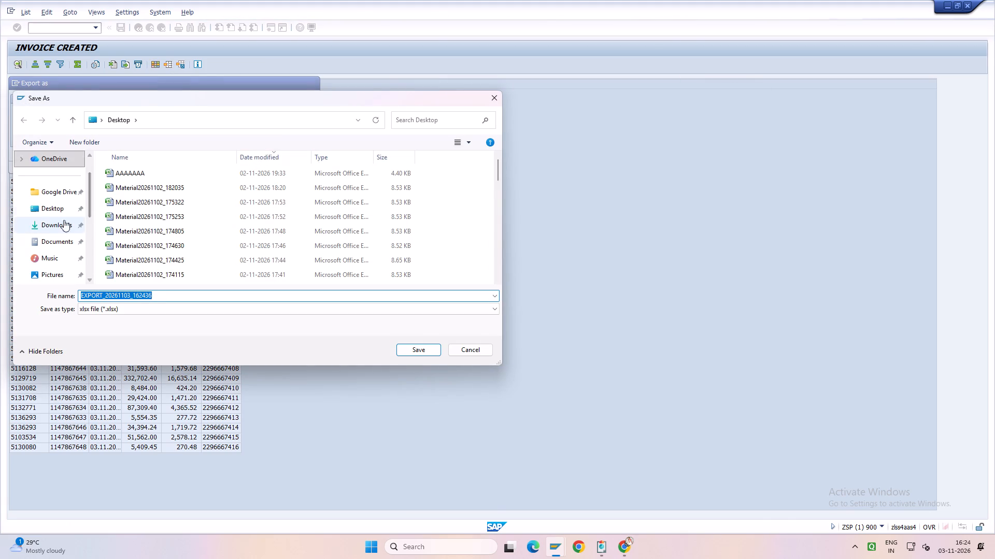
pyautogui.click(62, 211)
pyautogui.click(409, 348)
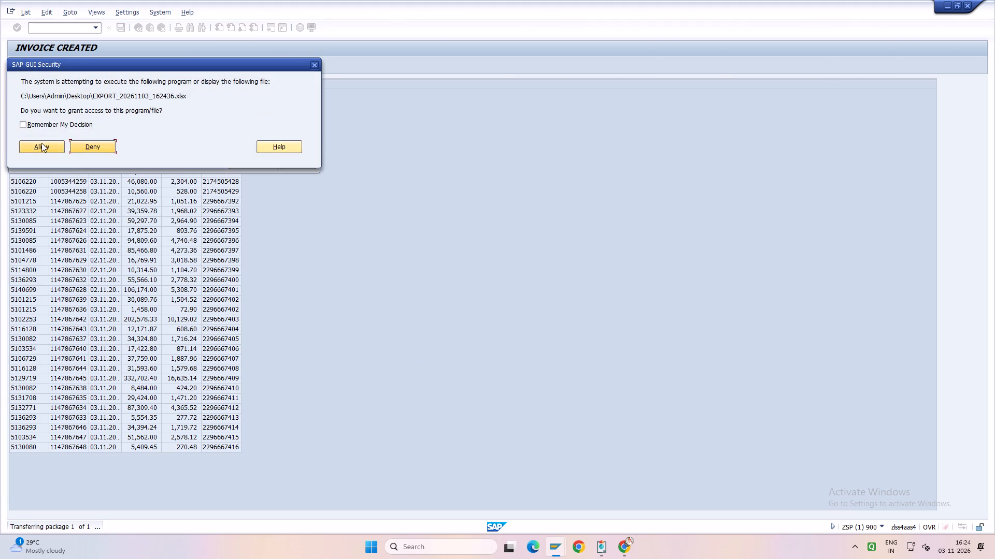
pyautogui.click(41, 143)
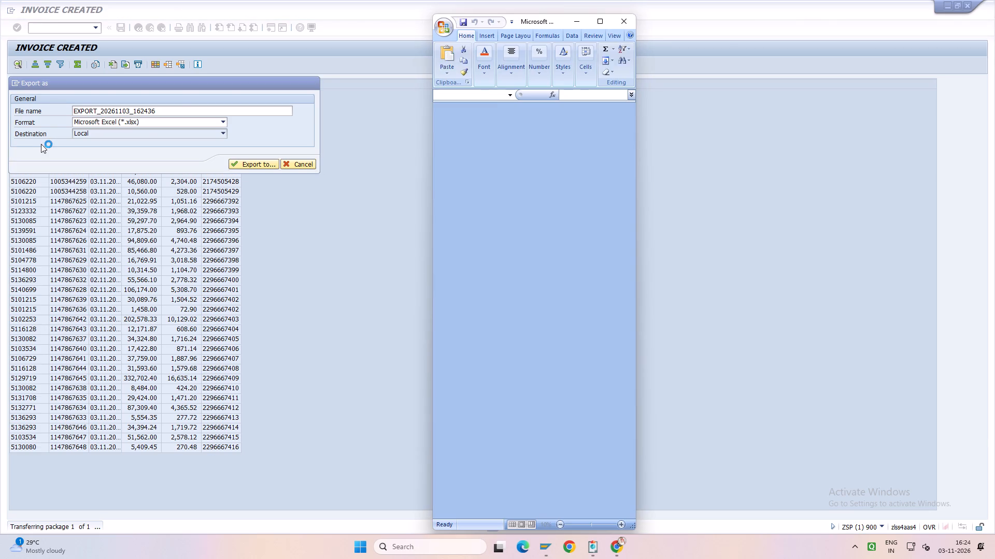
# Maximize the exported workbook in Excel and save it.
pyautogui.click(602, 25)
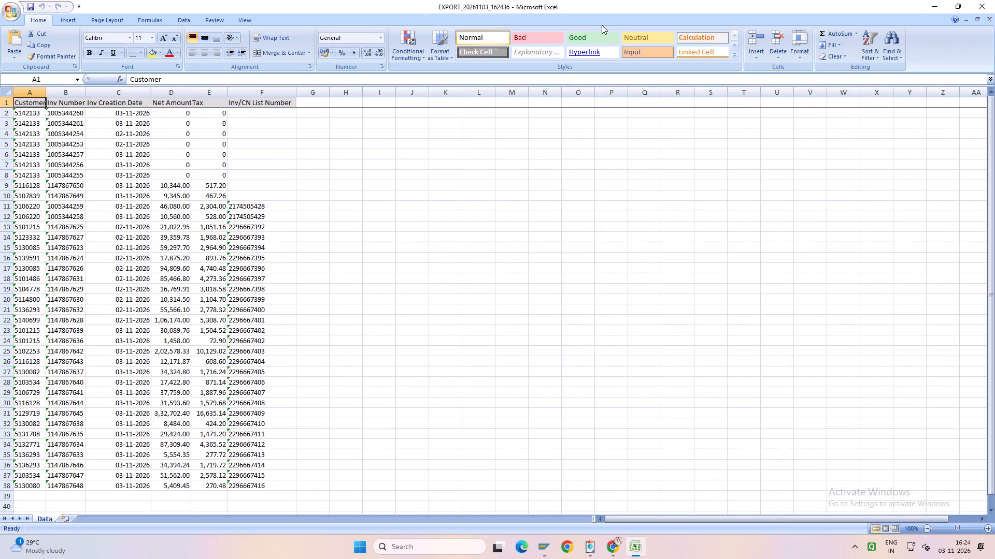
pyautogui.hotkey('ctrl', 'a')
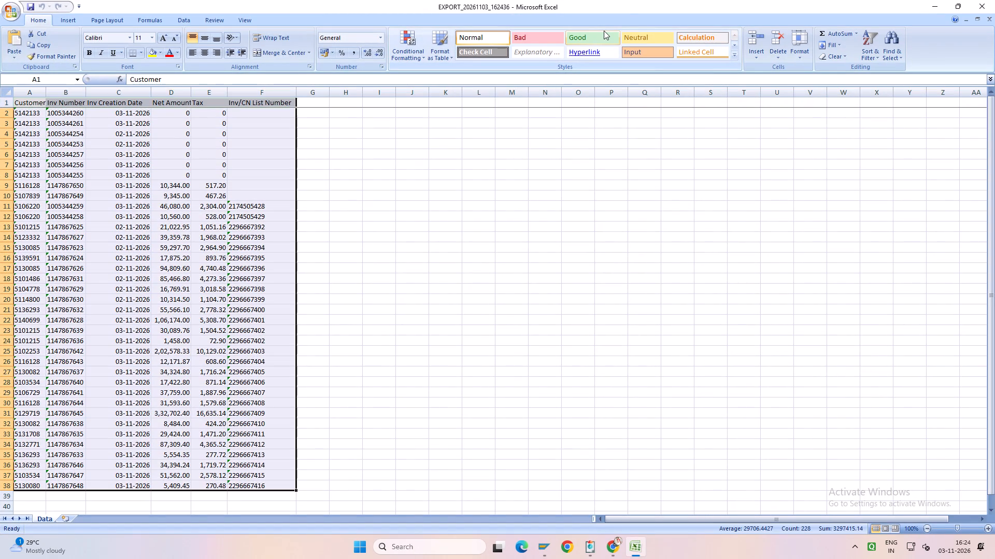
pyautogui.click(537, 122)
pyautogui.hotkey('ctrl', 's')
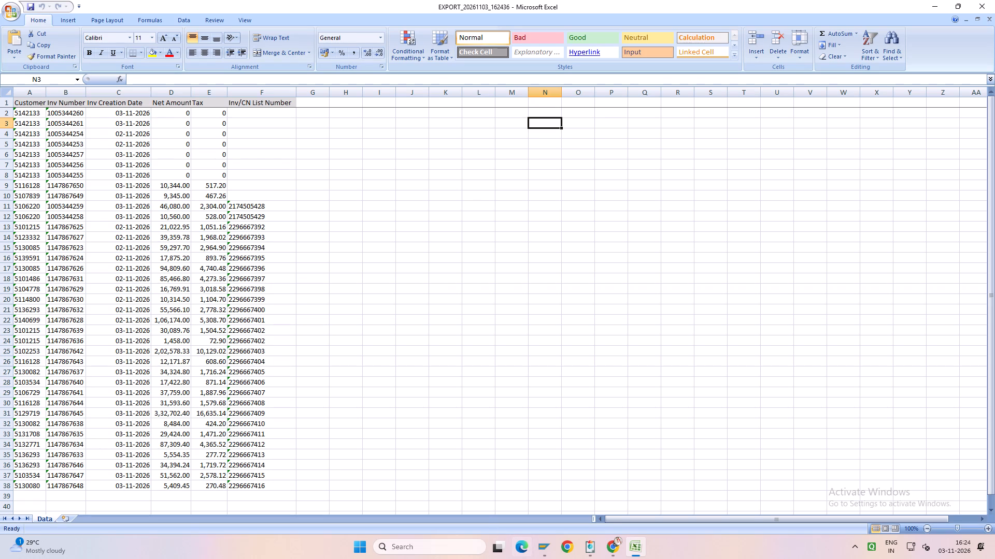
pyautogui.hotkey('ctrl', 'a')
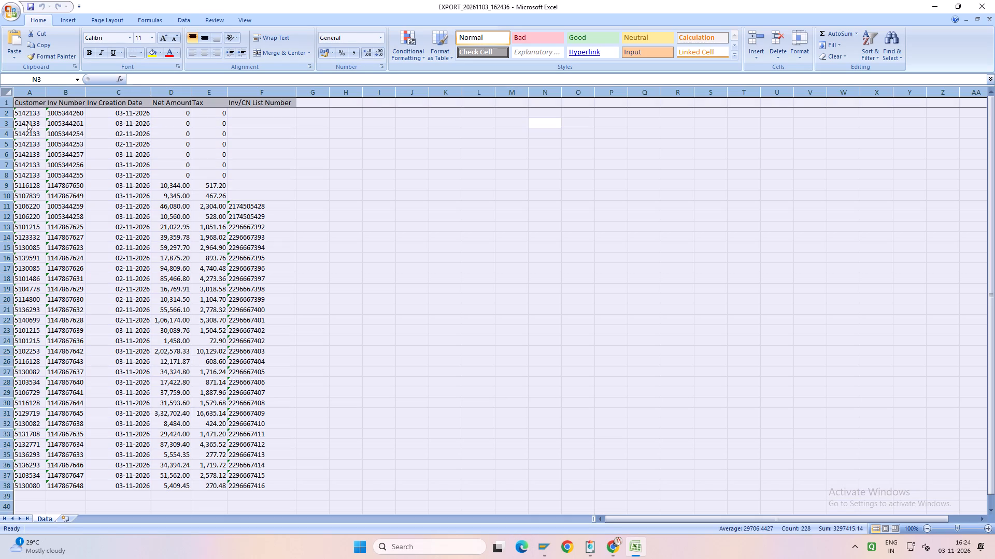
pyautogui.click(330, 100)
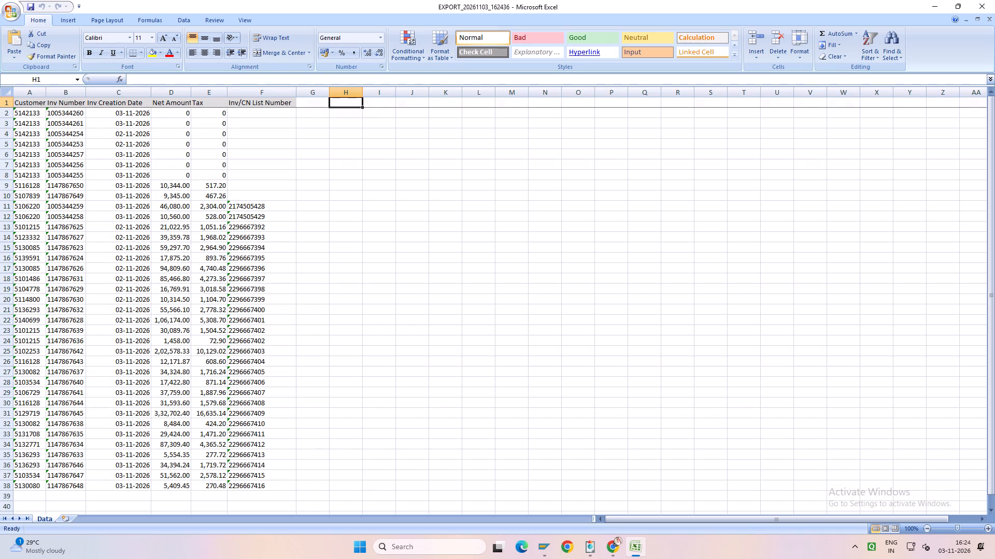
pyautogui.hotkey('ctrl', 's')
pyautogui.hotkey('ctrl', 's')
# Switch to Novus Optra's Outward Register and import outward invoices with division invoices from EXPORT_20261103_162436.xlsx on the Desktop.
pyautogui.click(589, 548)
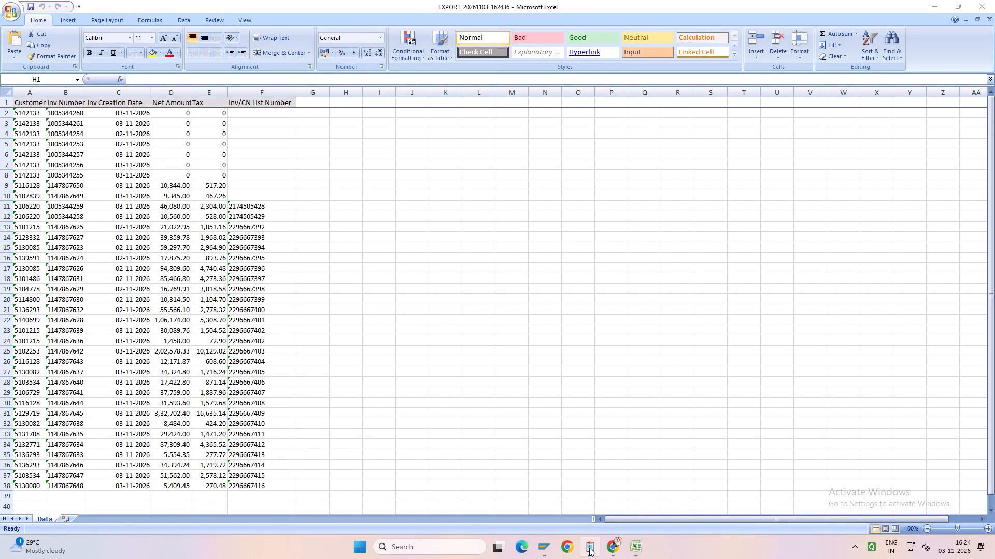
pyautogui.doubleClick(459, 213)
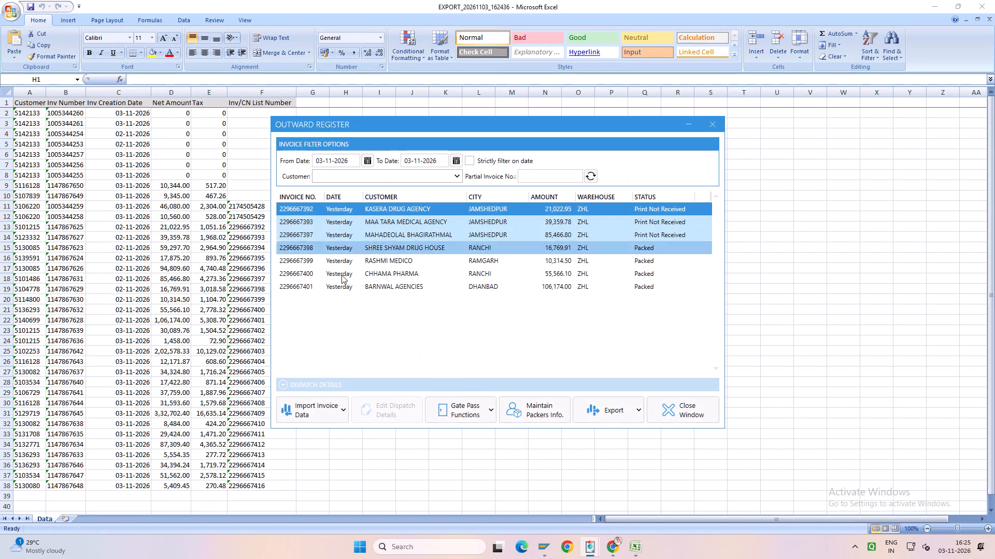
pyautogui.click(340, 411)
pyautogui.click(328, 432)
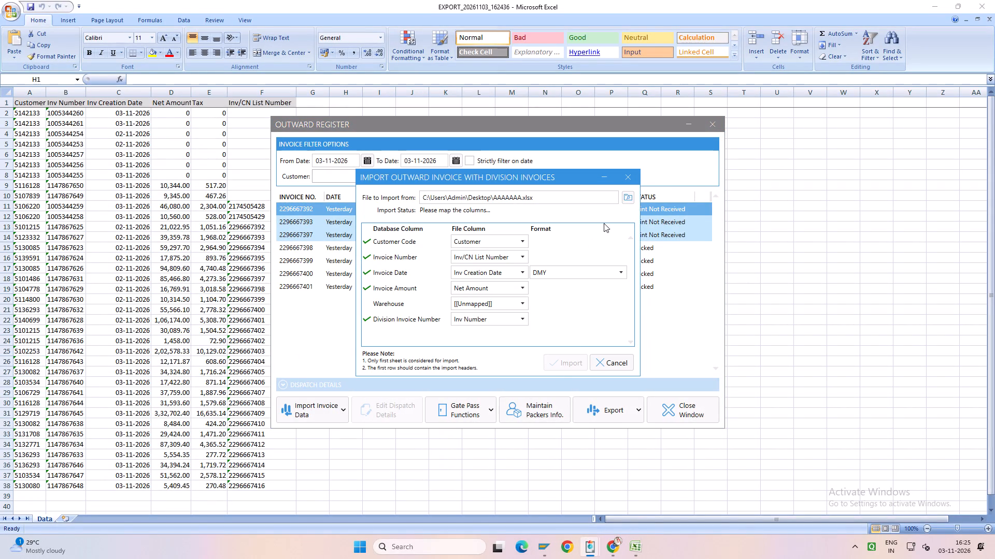
pyautogui.click(628, 198)
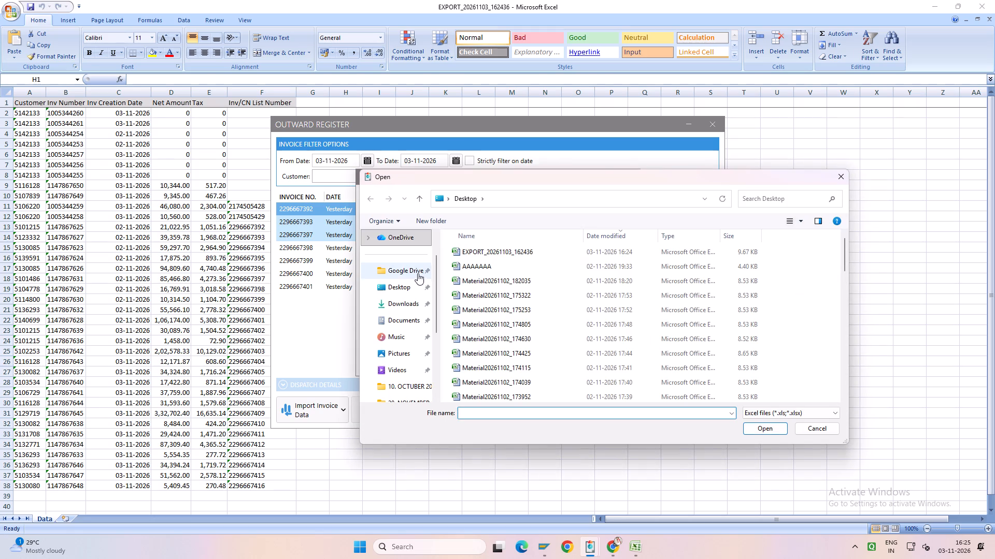
pyautogui.click(403, 284)
pyautogui.click(520, 255)
pyautogui.click(767, 423)
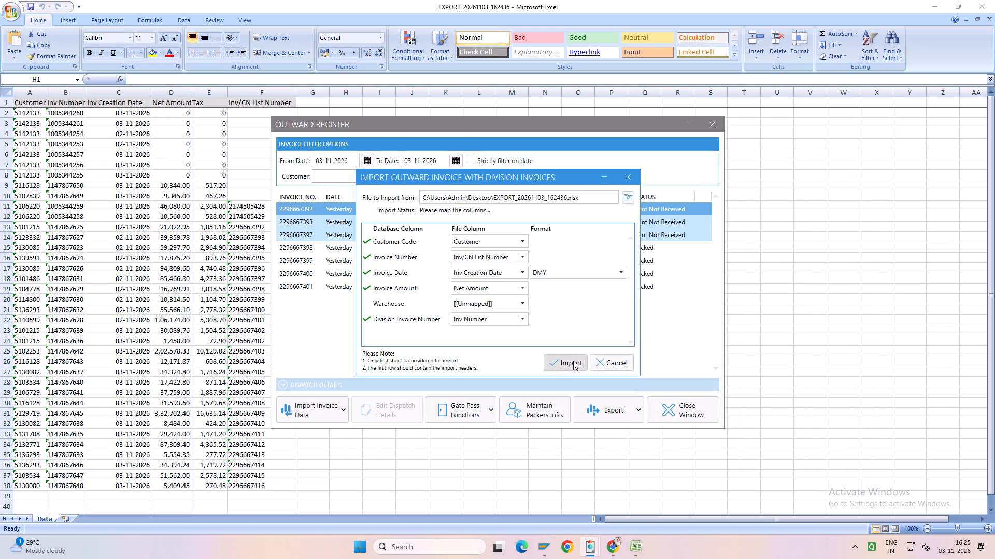
pyautogui.click(573, 361)
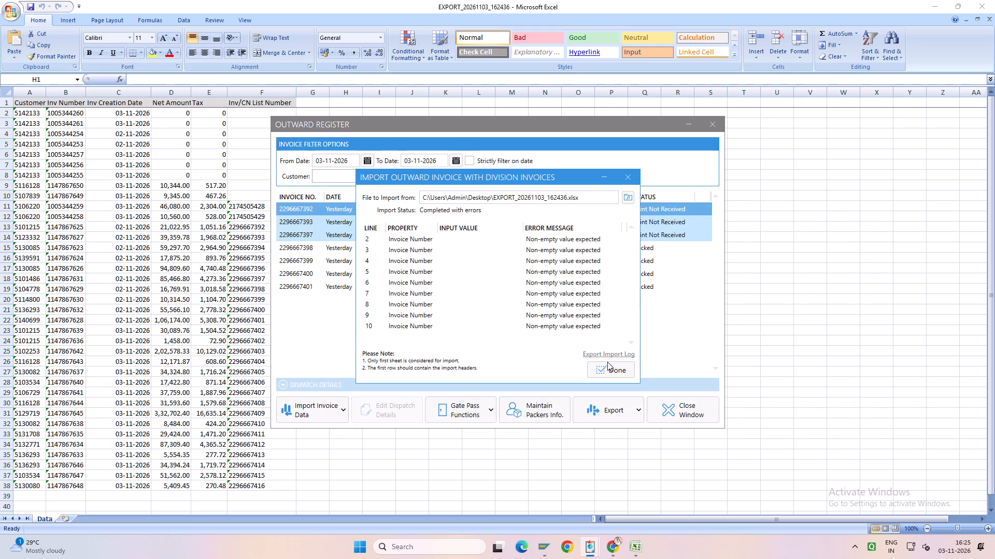
pyautogui.click(610, 367)
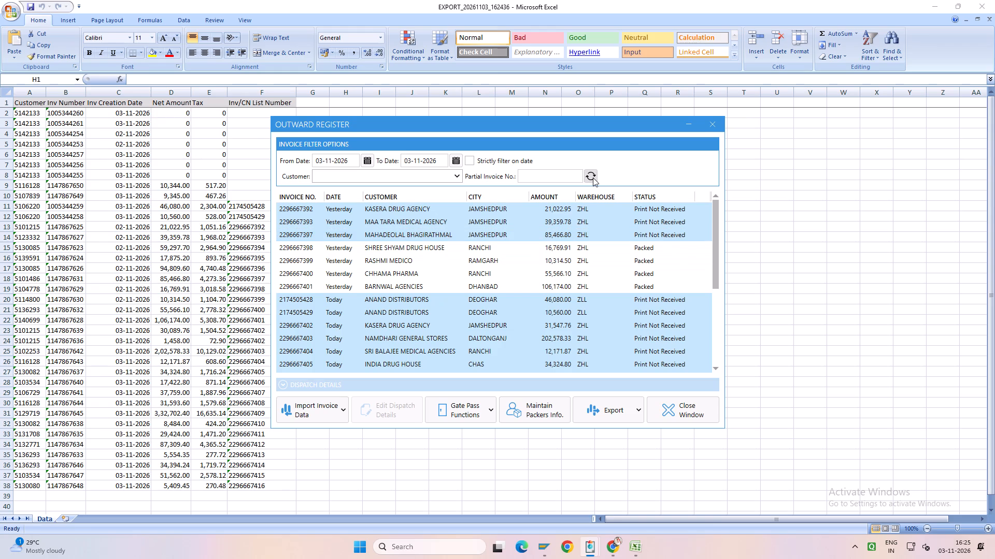
# Refresh the Outward Register and examine the imported invoices with their customers, cities and statuses.
pyautogui.click(593, 178)
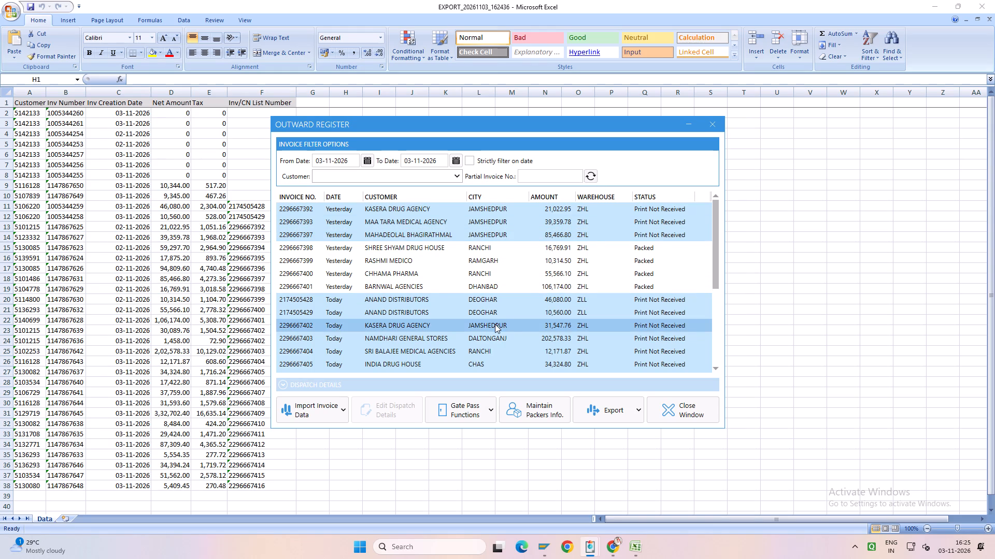
pyautogui.scroll(-11, 495, 324)
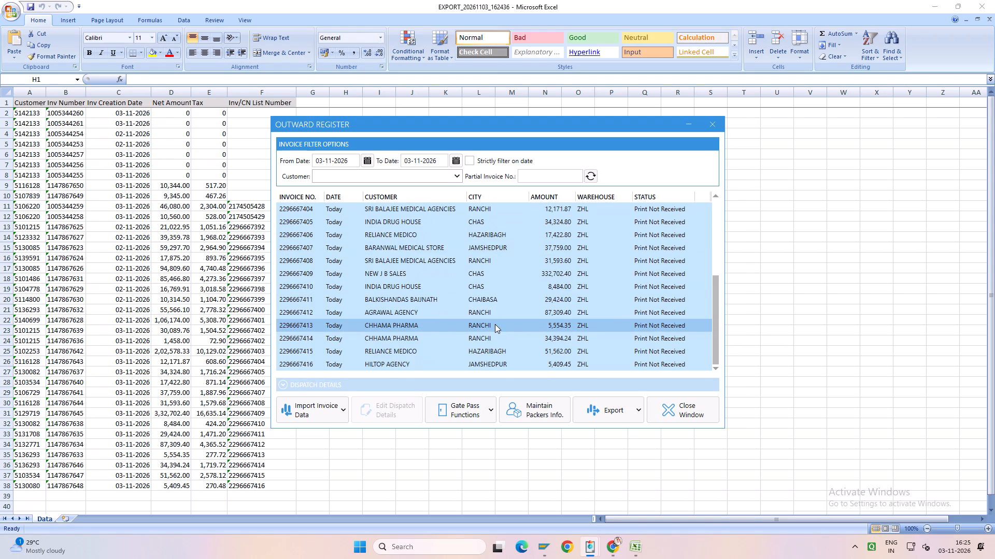
pyautogui.scroll(-2, 495, 324)
pyautogui.scroll(12, 495, 324)
pyautogui.scroll(-4, 491, 322)
pyautogui.scroll(7, 490, 322)
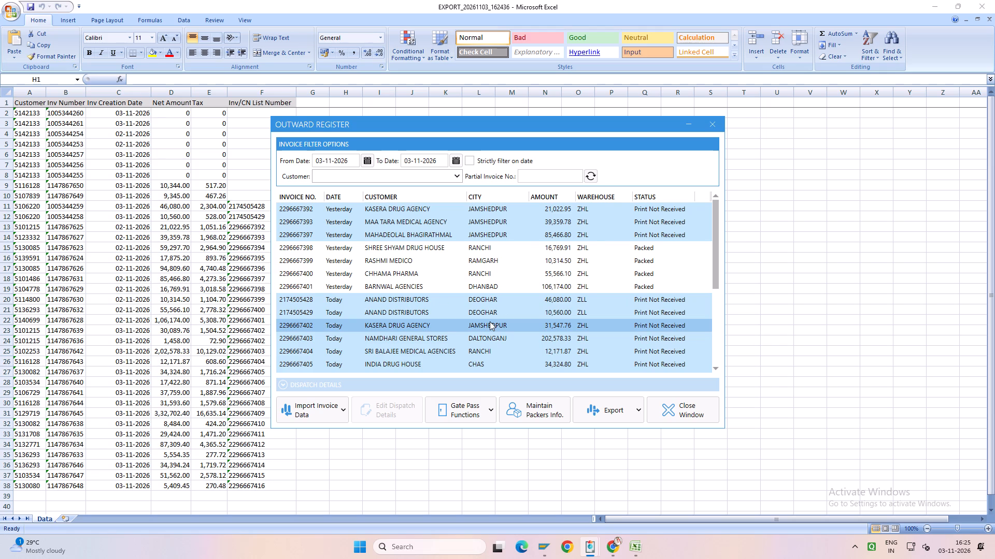
pyautogui.scroll(-3, 490, 321)
pyautogui.scroll(3, 487, 320)
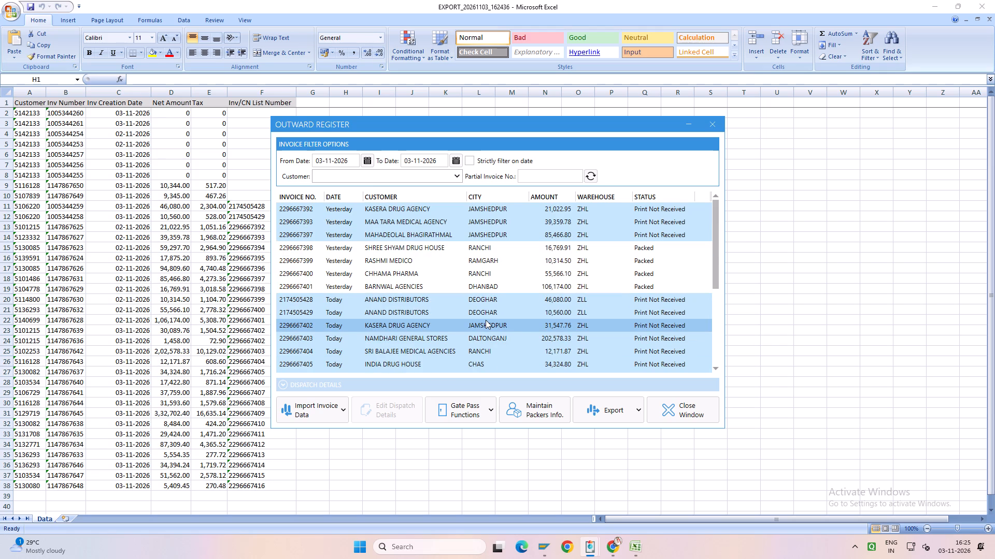
# Pick out today's Jamshedpur invoices for Kasera Drug Agency, Baranwal Medical Store and Hiltop Agency in the register.
pyautogui.click(494, 325)
pyautogui.scroll(-1, 521, 325)
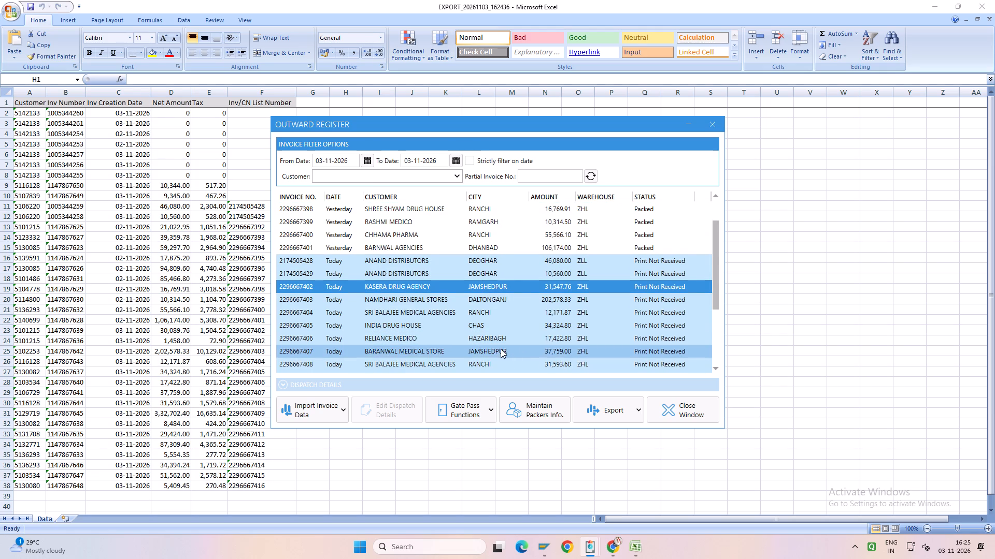
pyautogui.click(501, 349)
pyautogui.scroll(-3, 545, 330)
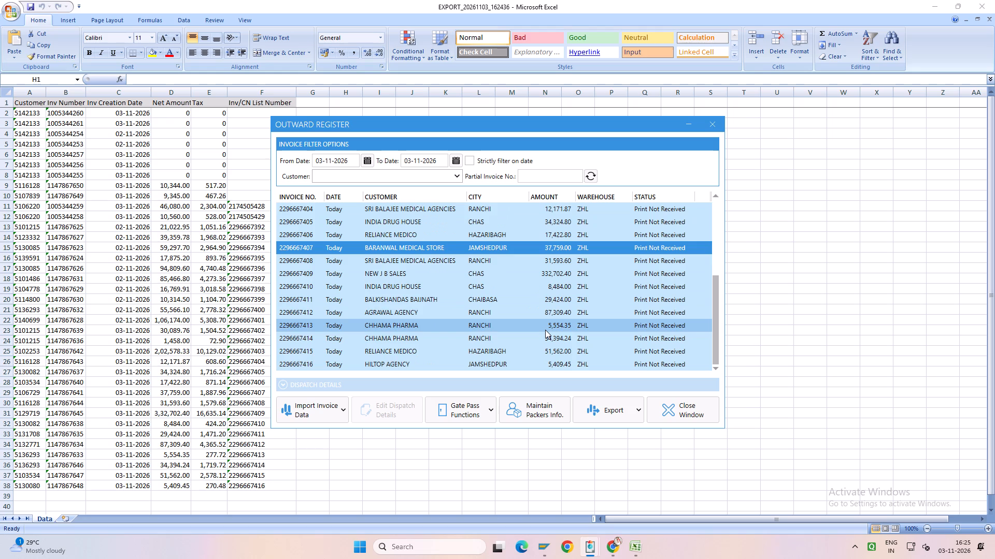
pyautogui.scroll(-2, 545, 330)
pyautogui.click(521, 365)
pyautogui.scroll(-4, 511, 333)
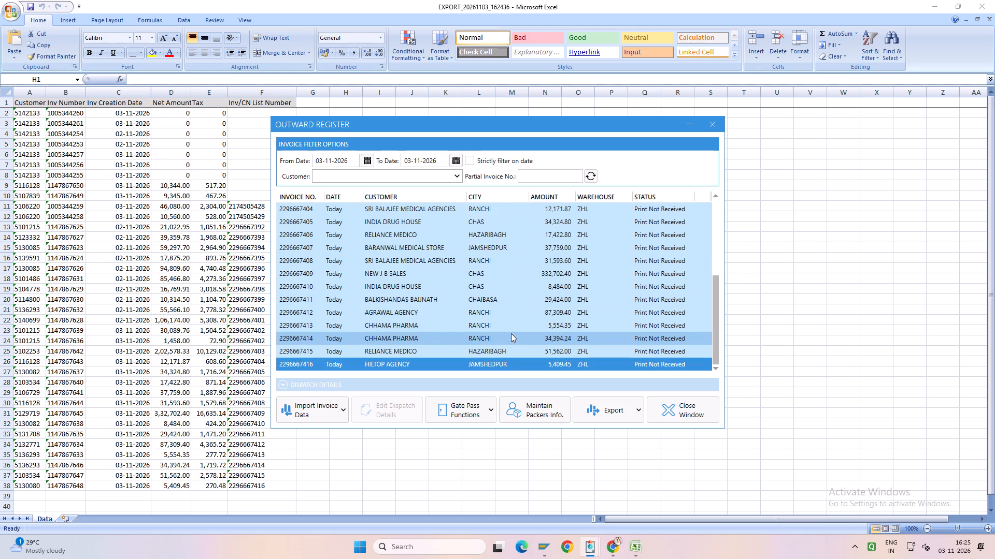
# Recheck the full list of yesterday's and today's outward invoices, comparing cities and print statuses.
pyautogui.scroll(8, 511, 333)
pyautogui.scroll(-9, 510, 333)
pyautogui.scroll(7, 510, 333)
pyautogui.scroll(-5, 510, 333)
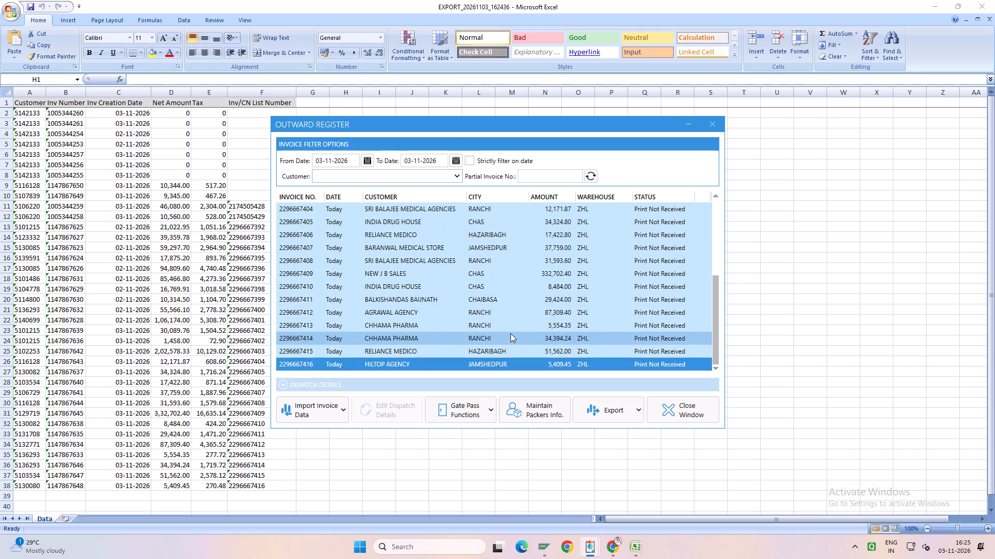
pyautogui.scroll(-3, 510, 333)
pyautogui.scroll(7, 509, 332)
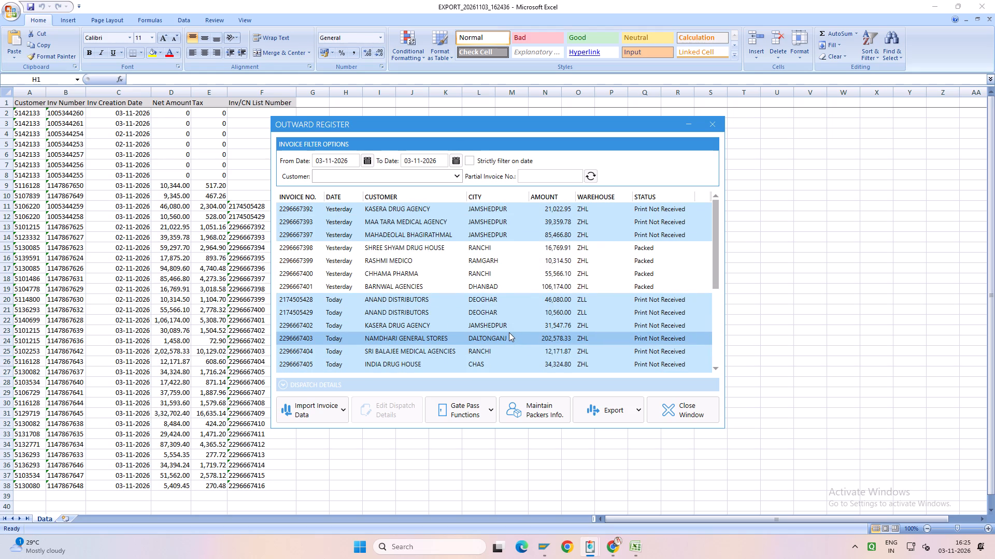
pyautogui.scroll(-4, 509, 332)
pyautogui.scroll(6, 509, 332)
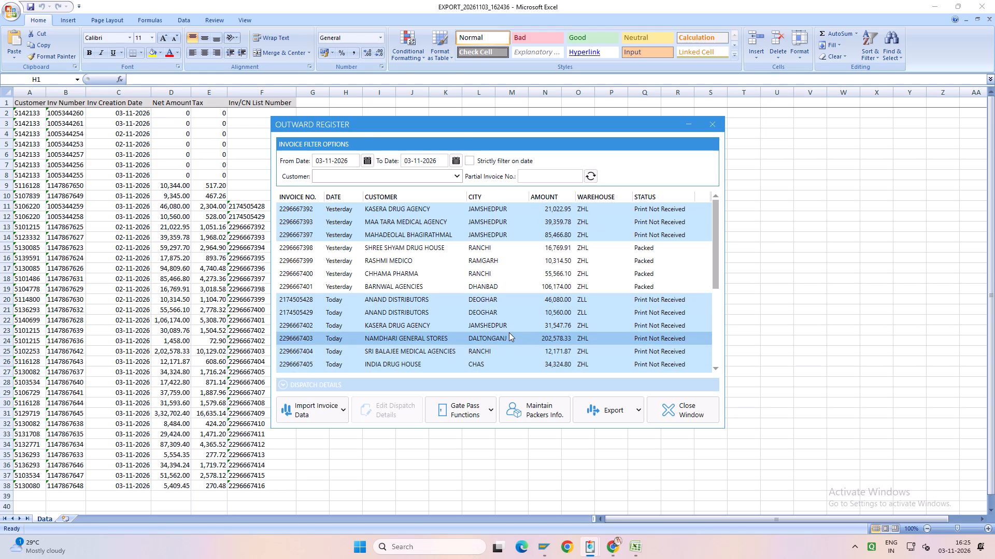
# Review yesterday's and today's outward invoices again, checking customers, cities and print statuses across the register.
pyautogui.scroll(-8, 509, 332)
pyautogui.scroll(4, 509, 332)
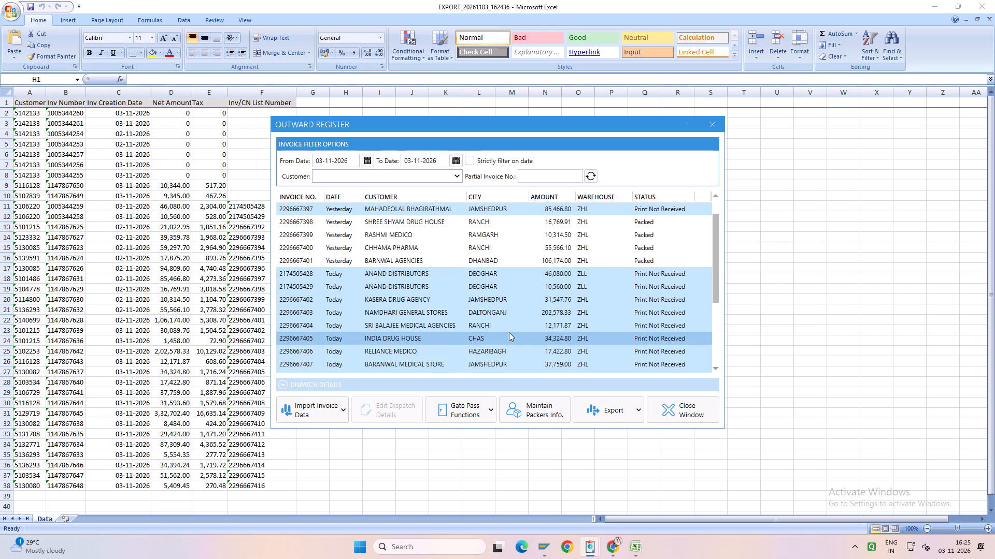
pyautogui.scroll(4, 509, 332)
pyautogui.scroll(-2, 509, 332)
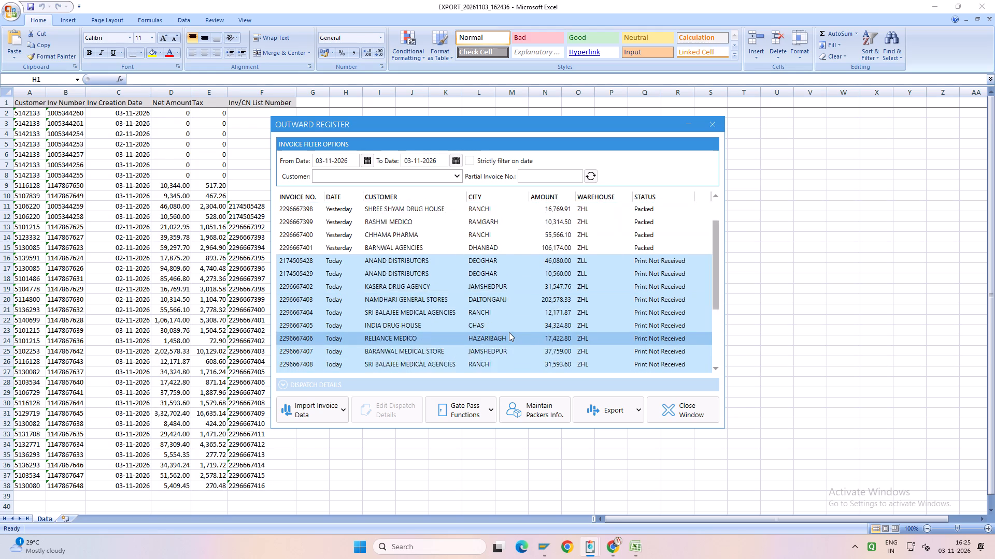
pyautogui.scroll(-9, 509, 332)
pyautogui.scroll(3, 509, 332)
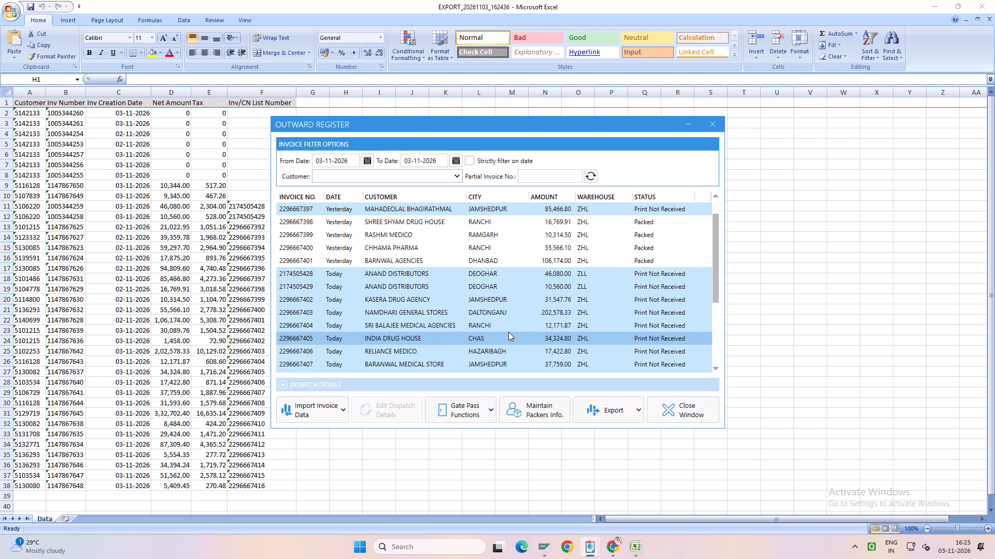
pyautogui.scroll(4, 508, 332)
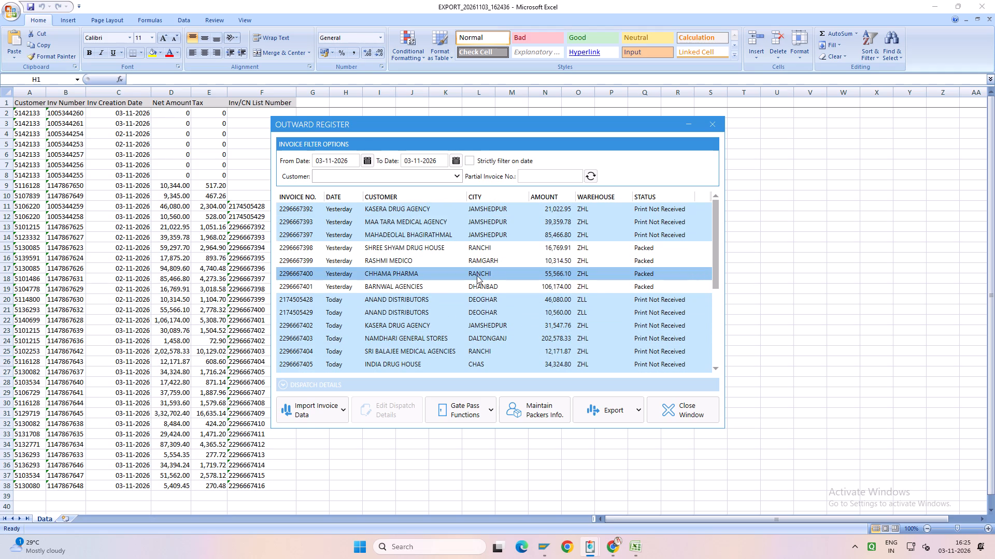
# Pick out today's Jamshedpur invoices again for Baranwal Medical Store, Hiltop Agency and Kasera Drug Agency.
pyautogui.scroll(3, 464, 288)
pyautogui.scroll(-7, 464, 288)
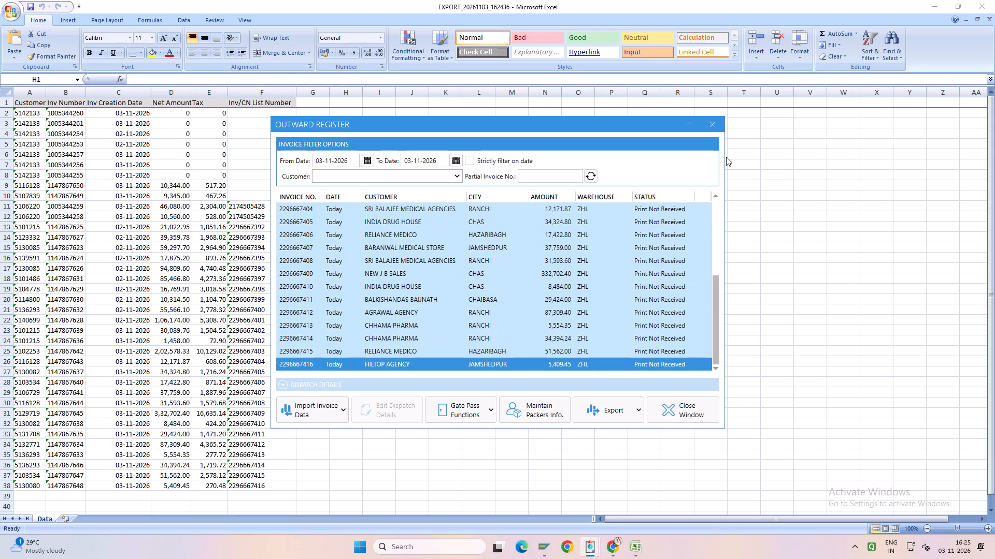
pyautogui.click(489, 245)
pyautogui.click(513, 369)
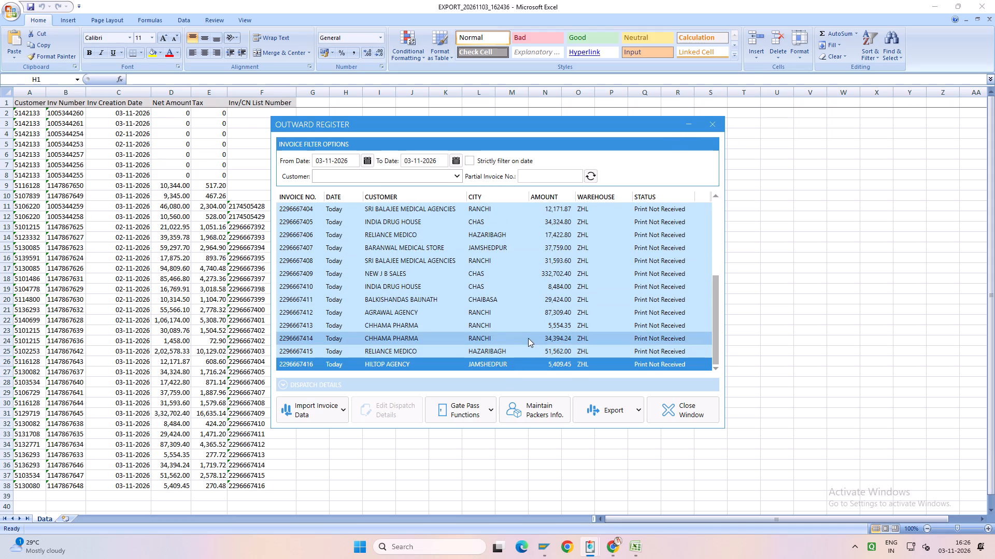
pyautogui.scroll(1, 528, 336)
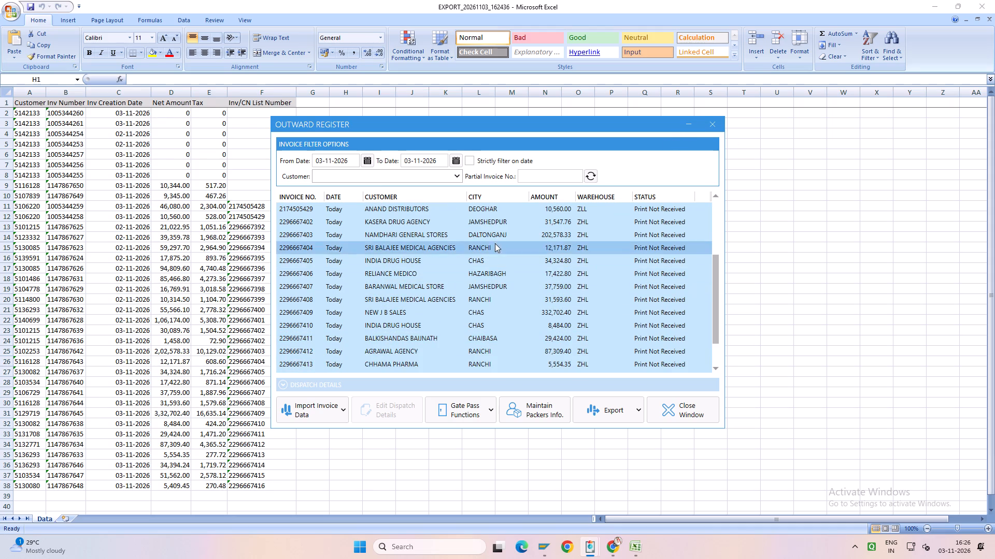
pyautogui.click(491, 226)
pyautogui.scroll(2, 499, 269)
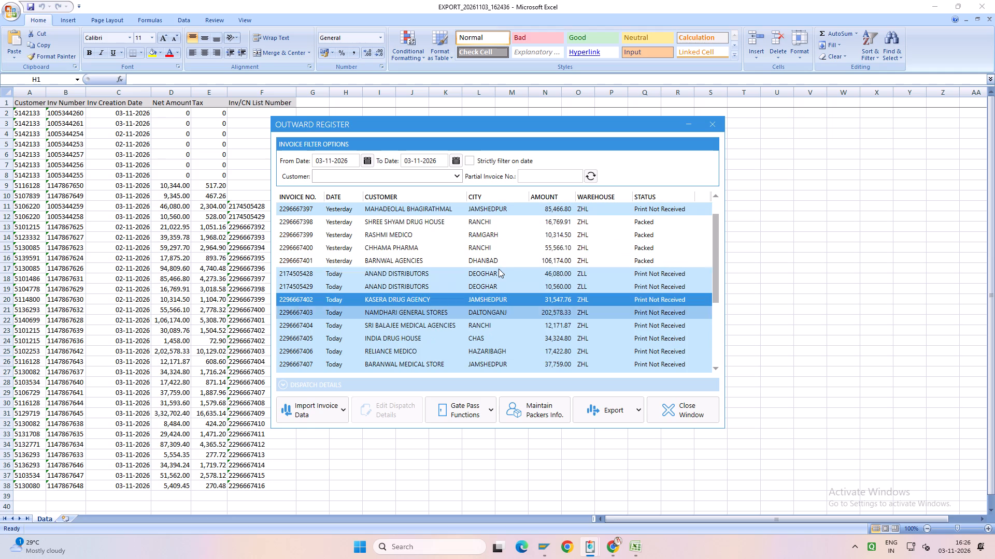